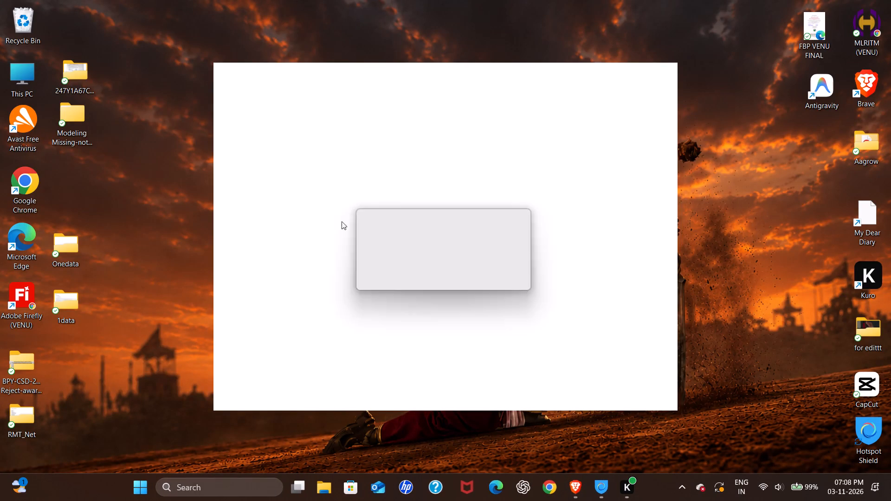
# Create a new project and import the video and the two WhatsApp photos from the Downloads folder.
pyautogui.click(407, 238)
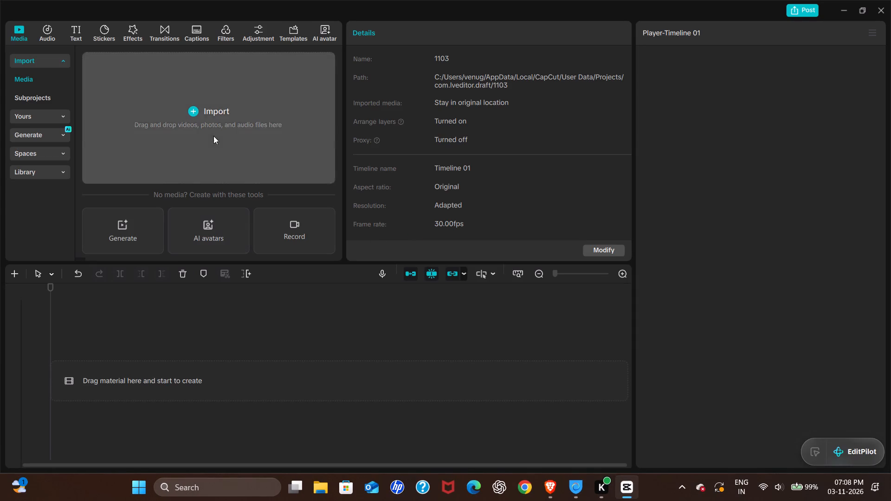
pyautogui.click(213, 135)
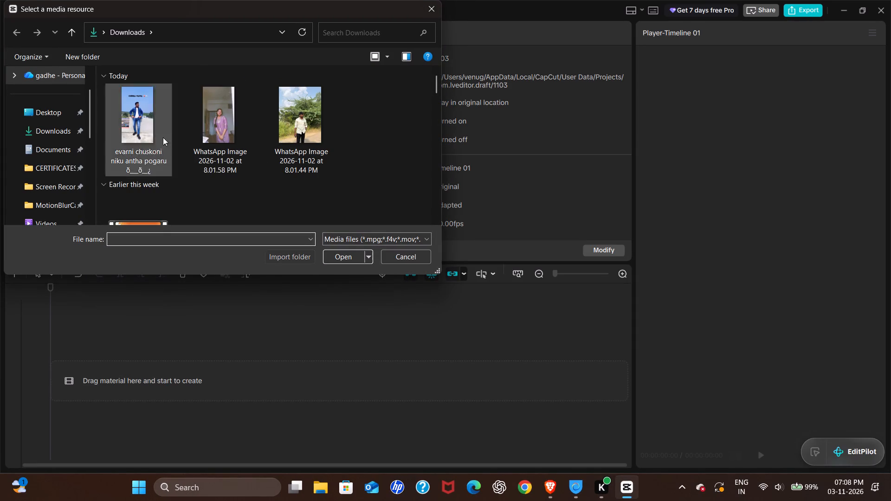
pyautogui.moveTo(352, 117); pyautogui.dragTo(132, 129)
pyautogui.click(335, 258)
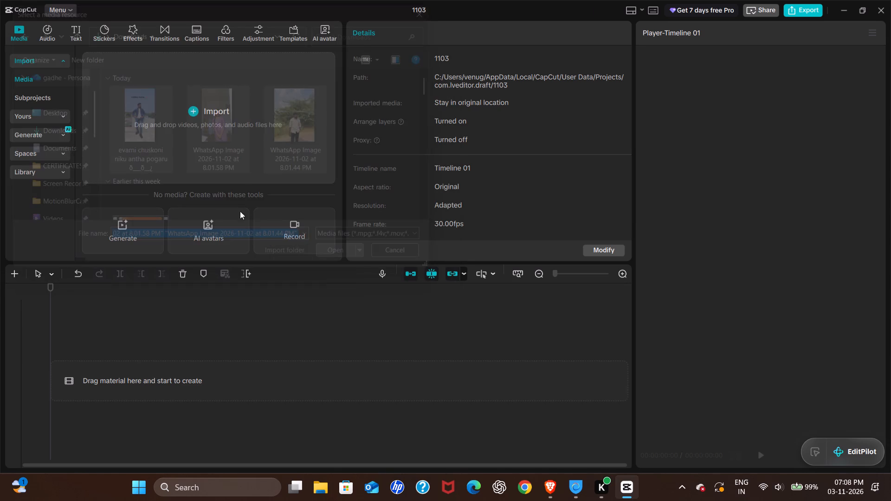
# Move the floating EditPilot widget away from the player to below the timeline's track controls.
pyautogui.moveTo(834, 446); pyautogui.dragTo(713, 445)
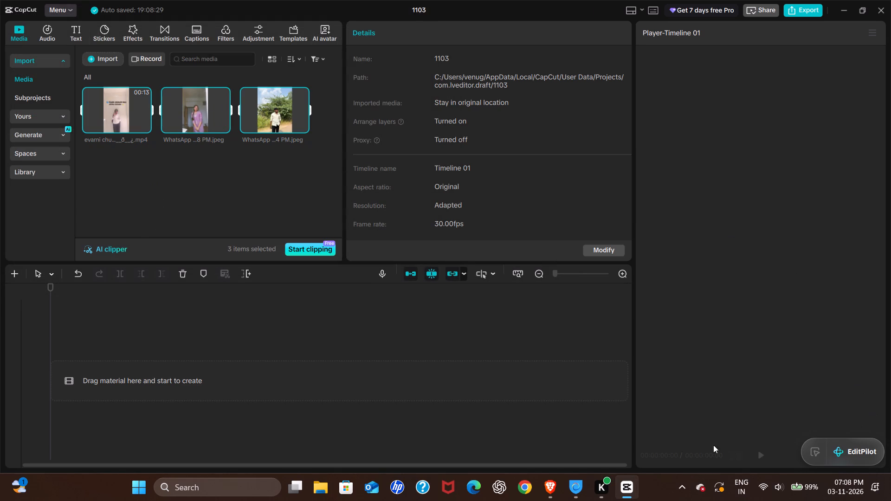
pyautogui.moveTo(713, 445); pyautogui.dragTo(18, 500)
# Add the imported video to the timeline and extract its audio onto a separate track.
pyautogui.click(131, 99)
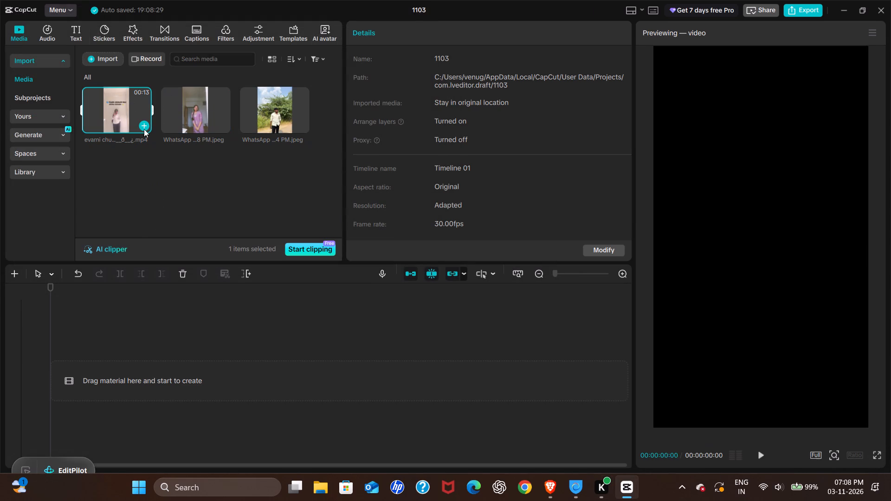
pyautogui.click(142, 124)
pyautogui.click(140, 373)
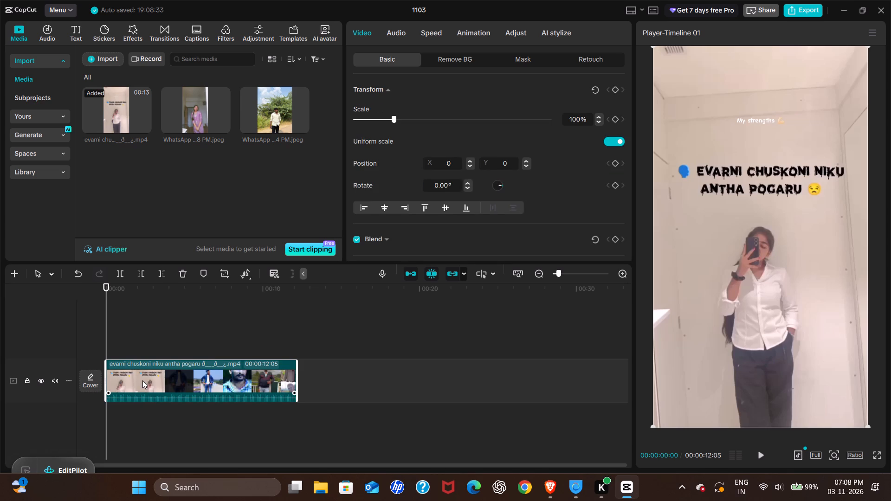
pyautogui.keyDown('ctrl'); pyautogui.click(142, 380); pyautogui.keyUp('ctrl')
pyautogui.hotkey('ctrl', 'shift', 's')
# Find the scene change by playback and split both the video and its extracted audio at 00:00:03:18.
pyautogui.press('space')
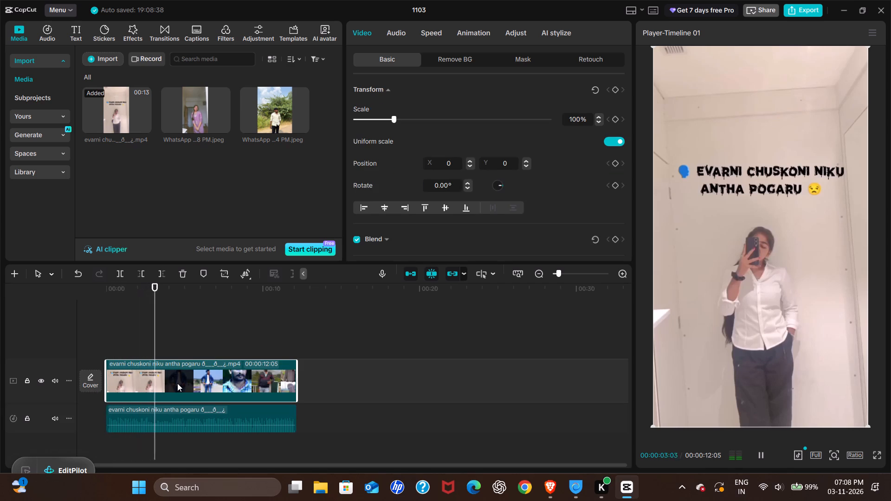
pyautogui.press('space')
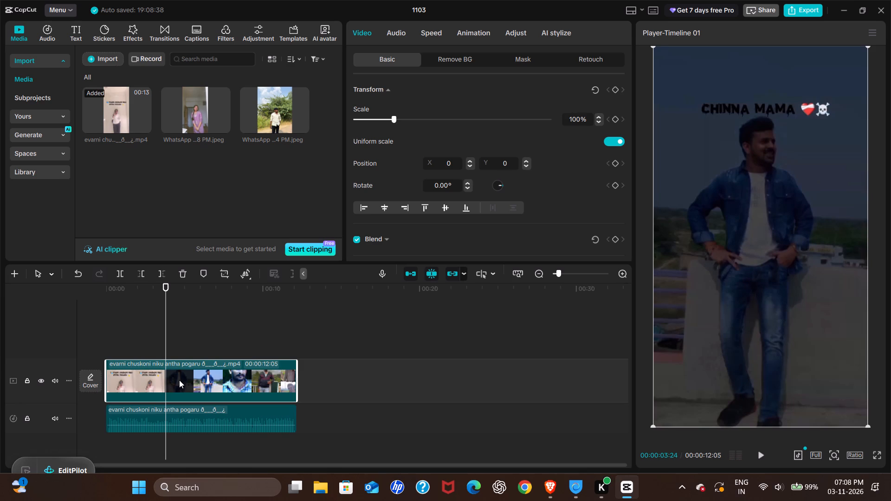
pyautogui.press('Left')
pyautogui.press('Left')
pyautogui.press('Left')
pyautogui.press('Left')
pyautogui.press('Left')
pyautogui.press('Left')
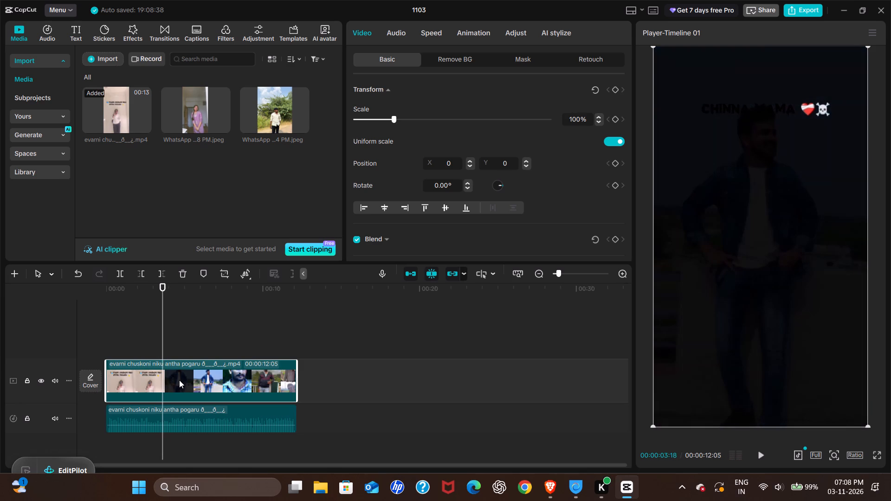
pyautogui.click(179, 380)
pyautogui.hotkey('ctrl', 'b')
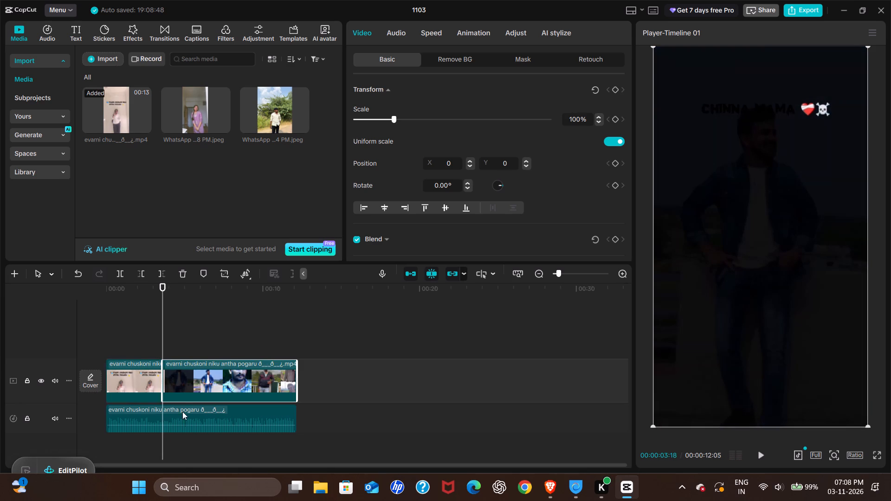
pyautogui.click(184, 418)
pyautogui.hotkey('ctrl', 'b')
# Replace the first video segment with the purple-dress photo and the second segment with the outdoor photo.
pyautogui.click(153, 376)
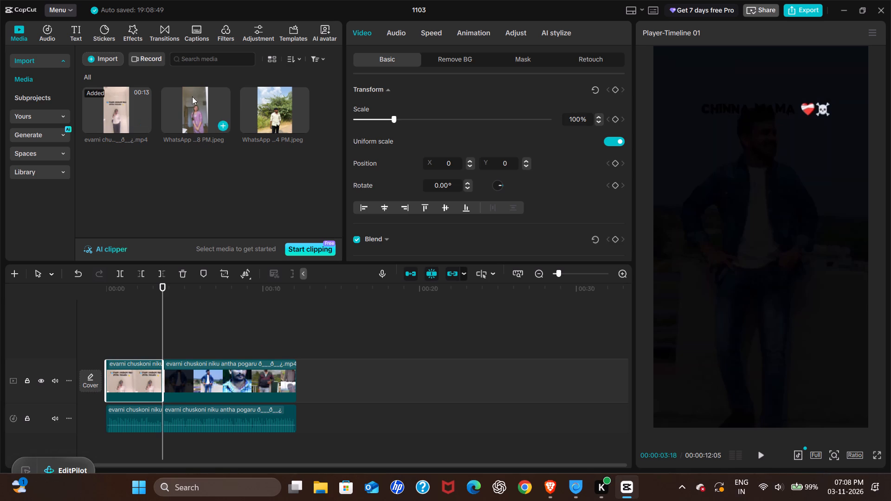
pyautogui.moveTo(193, 96); pyautogui.dragTo(121, 377)
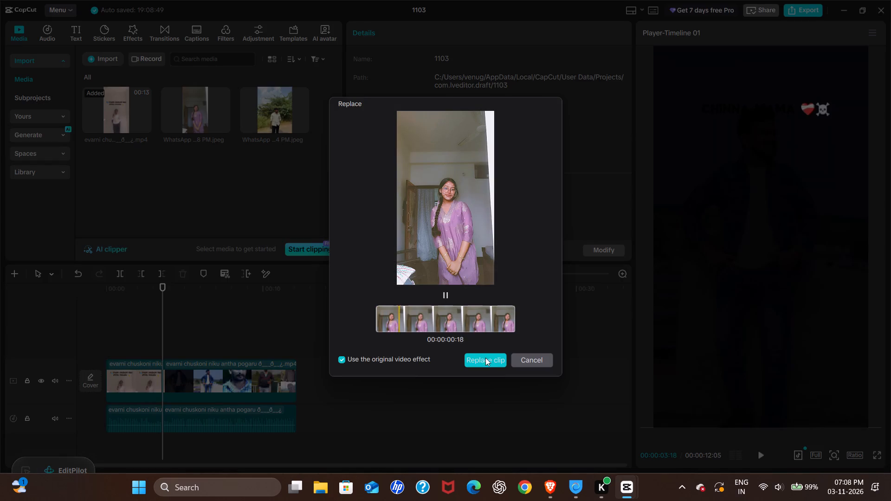
pyautogui.click(485, 358)
pyautogui.moveTo(278, 105); pyautogui.dragTo(187, 384)
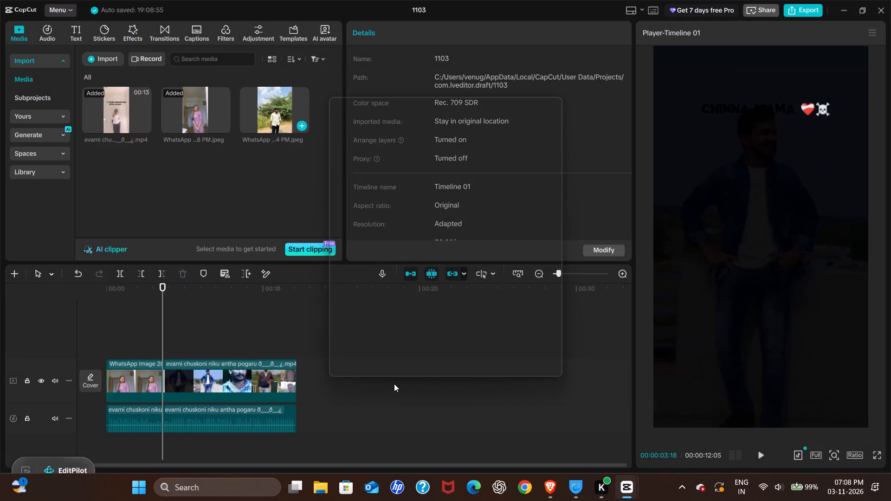
pyautogui.click(483, 360)
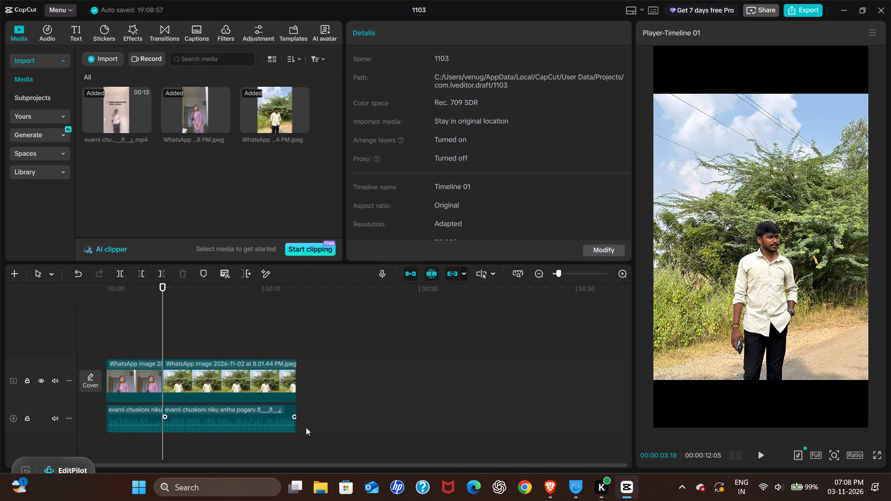
# Set the project's aspect ratio to 9:16.
pyautogui.click(849, 453)
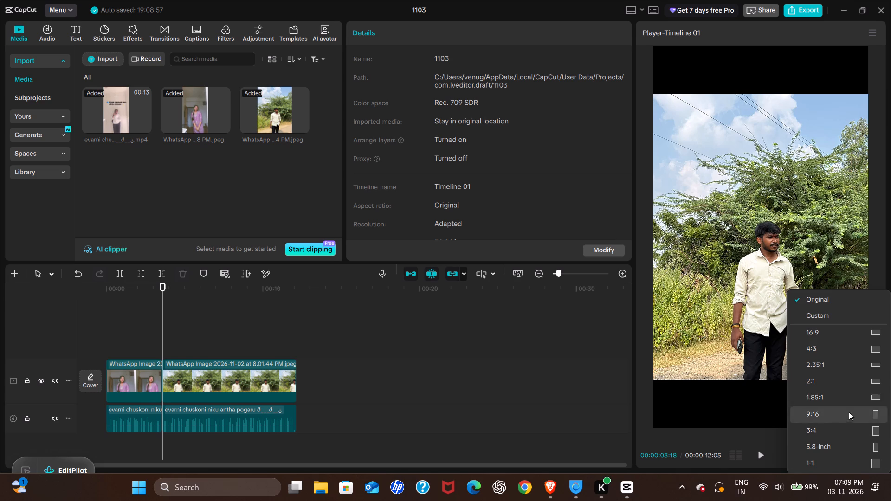
pyautogui.click(849, 413)
# Enlarge the first photo to 120% and reposition it at about X -221, Y 393 so it fills the frame.
pyautogui.click(167, 337)
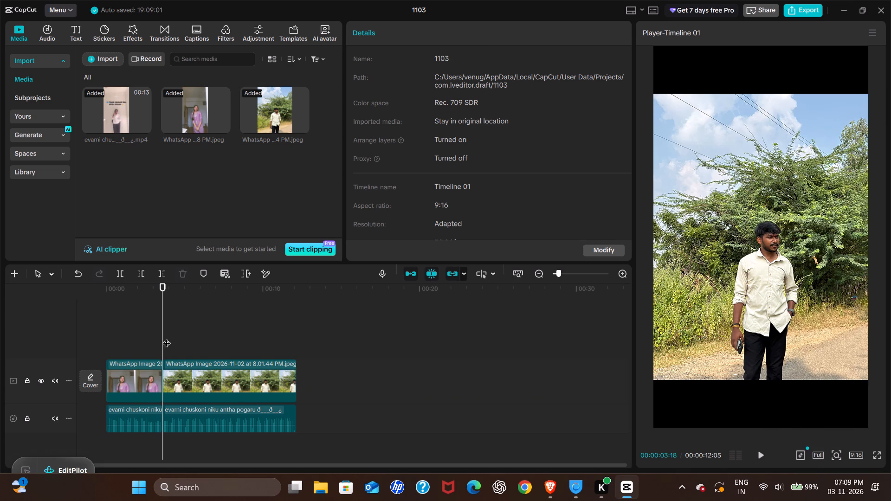
pyautogui.moveTo(167, 337); pyautogui.dragTo(29, 358)
pyautogui.click(126, 375)
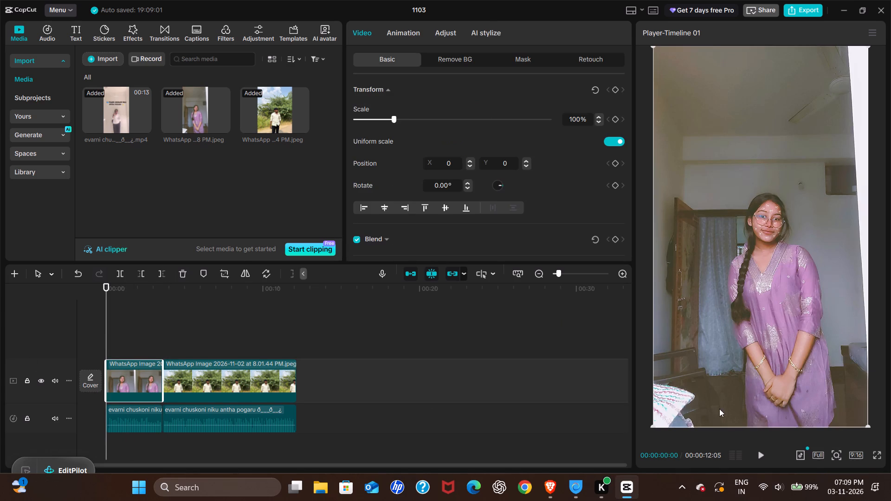
pyautogui.moveTo(651, 426); pyautogui.dragTo(586, 463)
pyautogui.moveTo(813, 383); pyautogui.dragTo(778, 333)
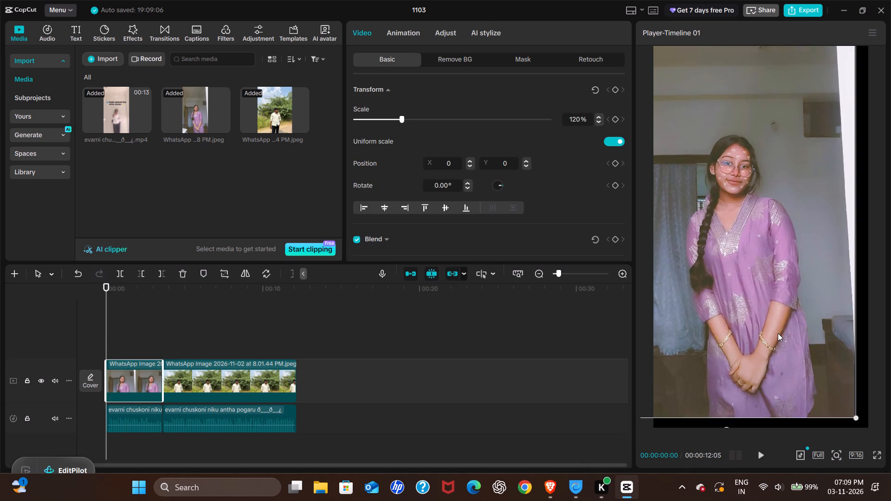
pyautogui.moveTo(778, 333); pyautogui.dragTo(789, 345)
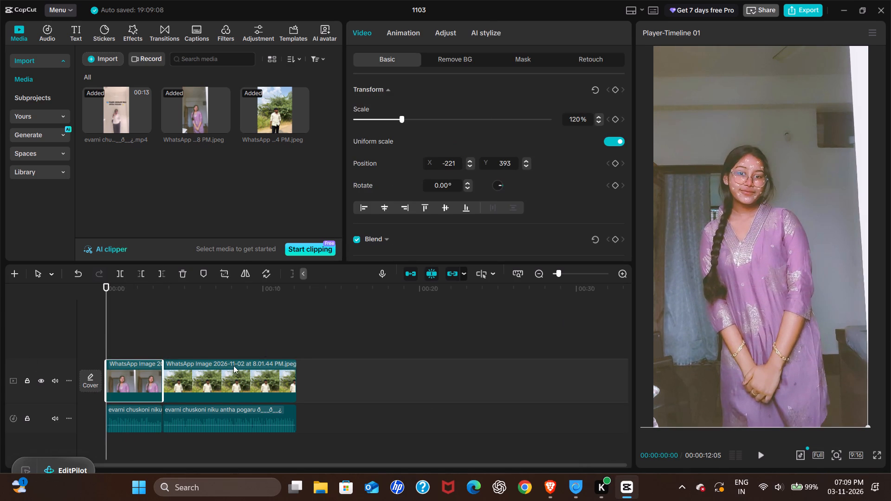
# Enlarge the second photo to 133% so it fills the full height of the frame.
pyautogui.click(230, 379)
pyautogui.click(232, 329)
pyautogui.click(232, 373)
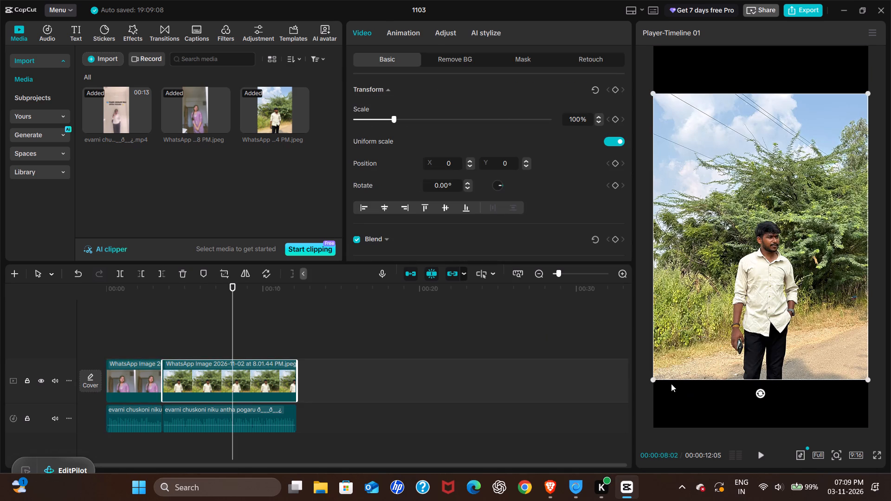
pyautogui.moveTo(654, 380); pyautogui.dragTo(612, 453)
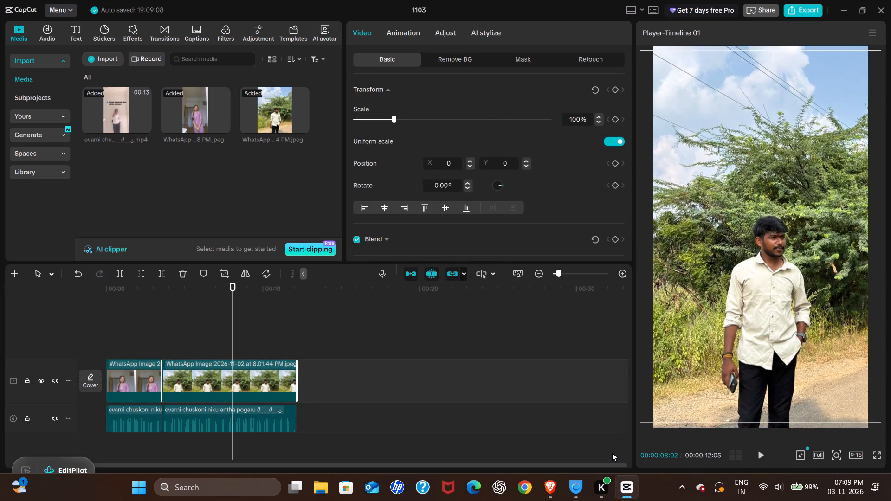
pyautogui.moveTo(612, 453); pyautogui.dragTo(611, 454)
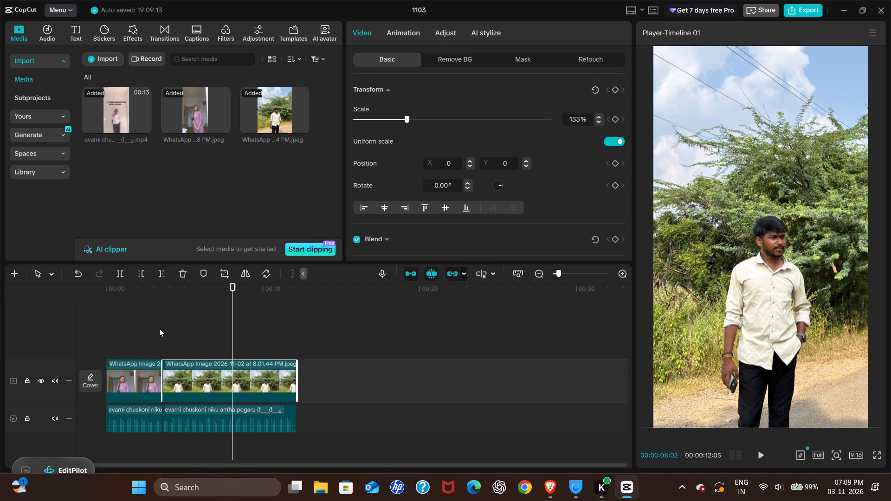
# Search the filters for "pumpkin" and add the first Pumpkin filter above the second photo on the timeline.
pyautogui.click(165, 330)
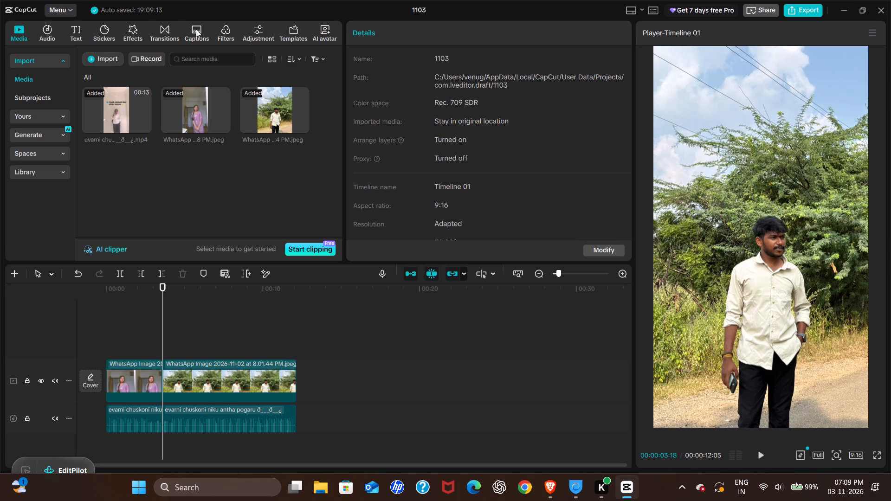
pyautogui.click(236, 30)
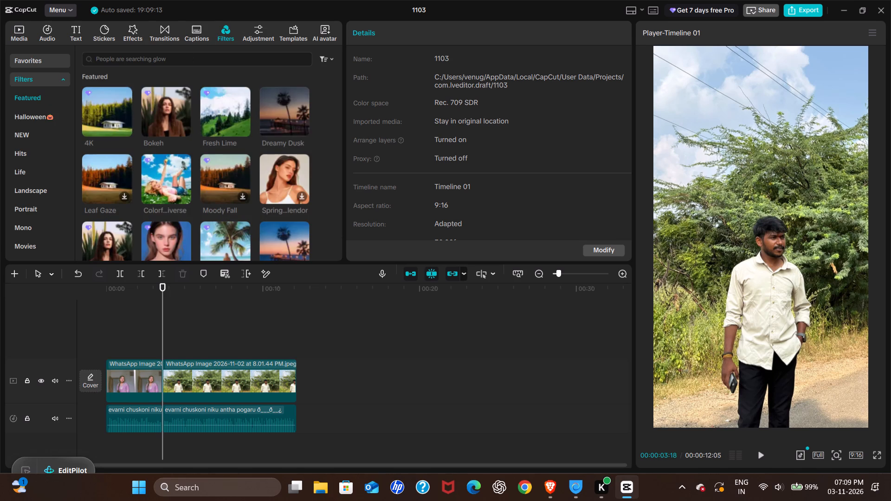
pyautogui.click(169, 60)
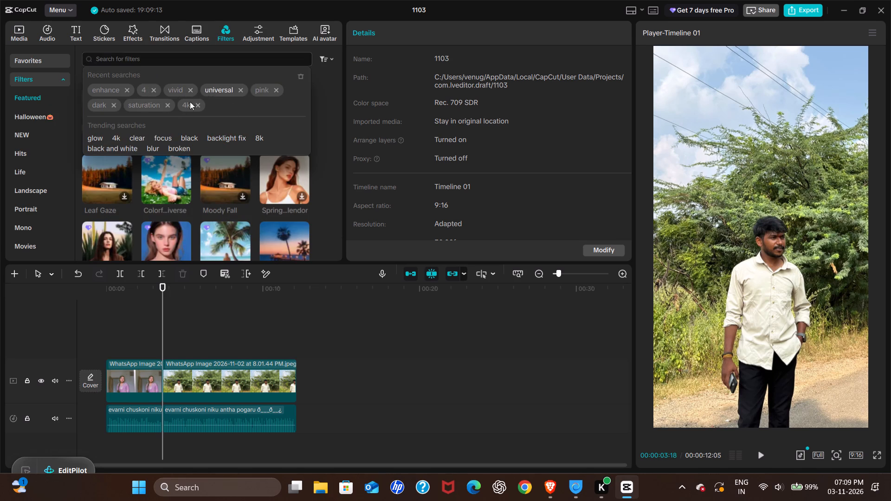
pyautogui.write('pumpkin')
pyautogui.press('Return')
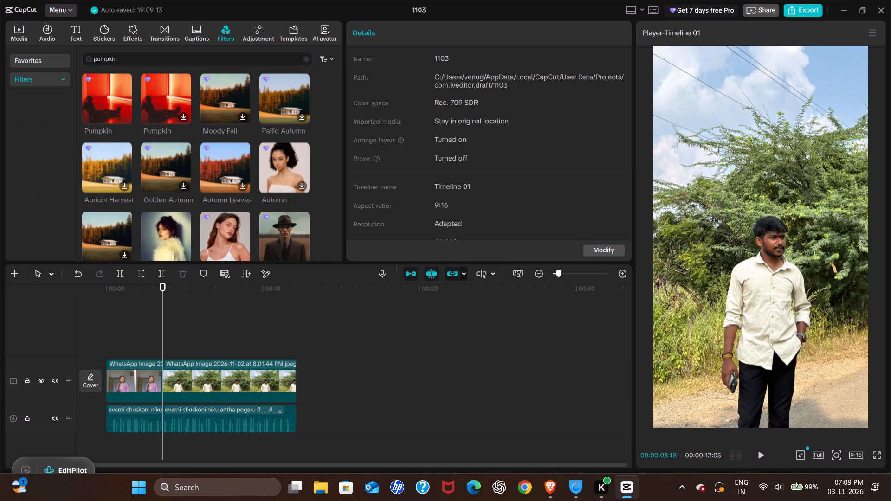
pyautogui.click(103, 84)
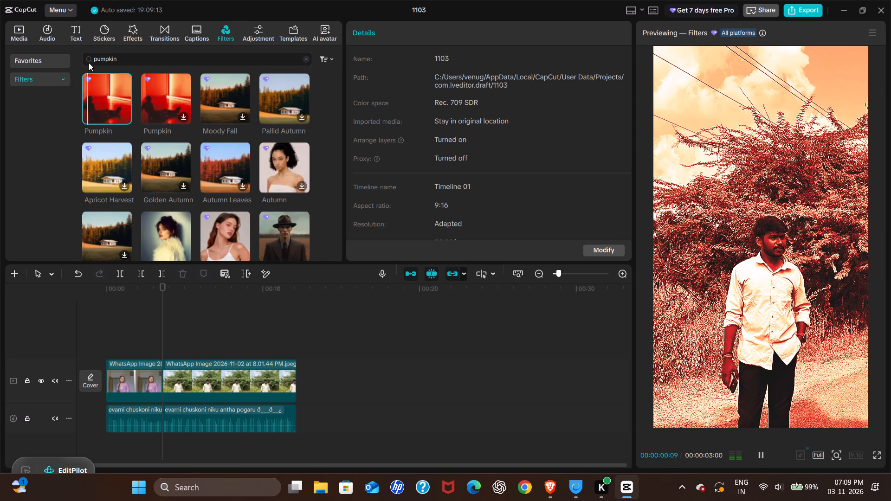
pyautogui.moveTo(114, 92); pyautogui.dragTo(178, 351)
# Play through the photo change and shift the Pumpkin filter to start slightly after 5 seconds.
pyautogui.click(155, 346)
pyautogui.press('space')
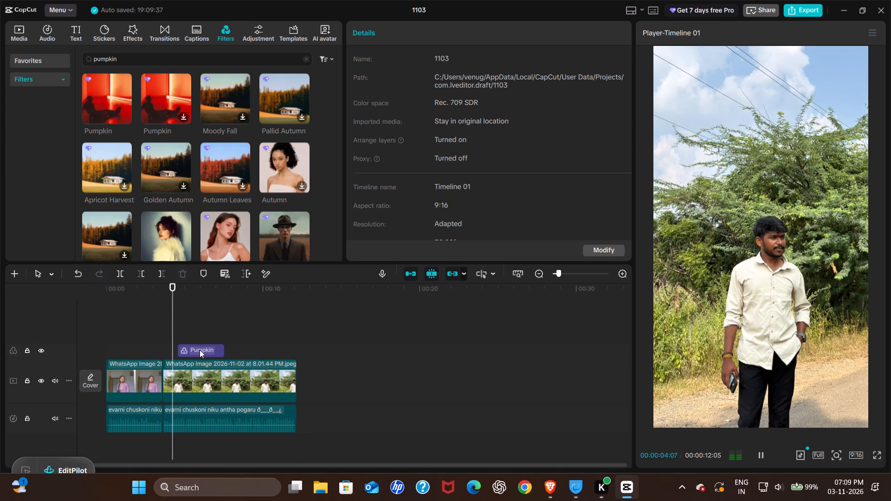
pyautogui.press('space')
pyautogui.moveTo(196, 354); pyautogui.dragTo(212, 352)
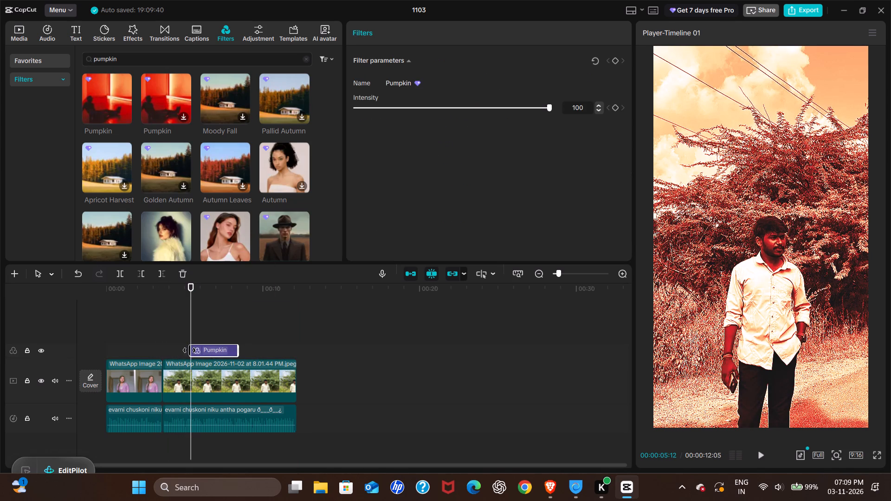
# Preview the Pumpkin filter's timing and shorten the filter so it ends at 00:00:06:06.
pyautogui.click(181, 349)
pyautogui.press('space')
pyautogui.click(201, 351)
pyautogui.press('space')
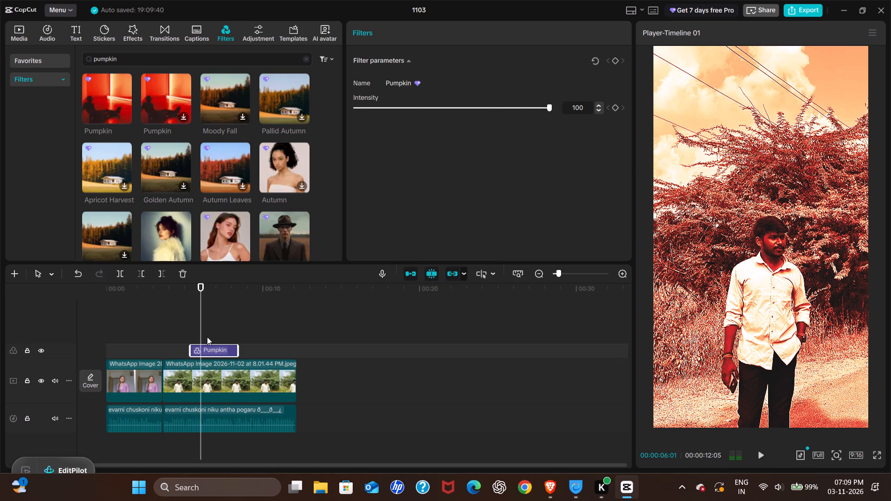
pyautogui.moveTo(239, 348); pyautogui.dragTo(215, 347)
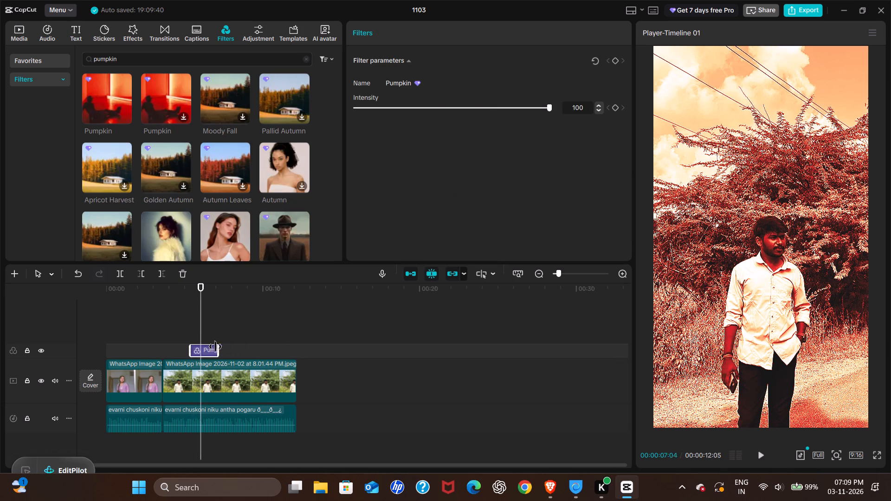
pyautogui.moveTo(215, 347); pyautogui.dragTo(212, 347)
pyautogui.click(190, 333)
pyautogui.press('space')
pyautogui.click(205, 351)
pyautogui.press('space')
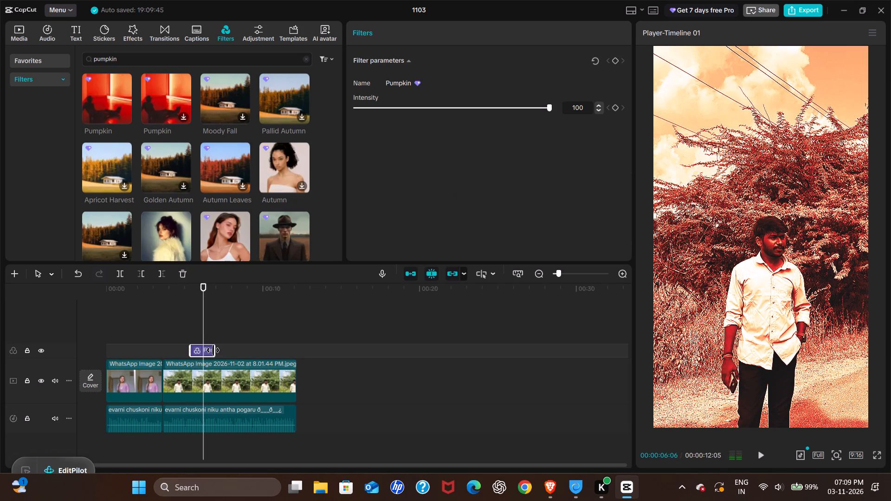
pyautogui.moveTo(214, 352); pyautogui.dragTo(203, 350)
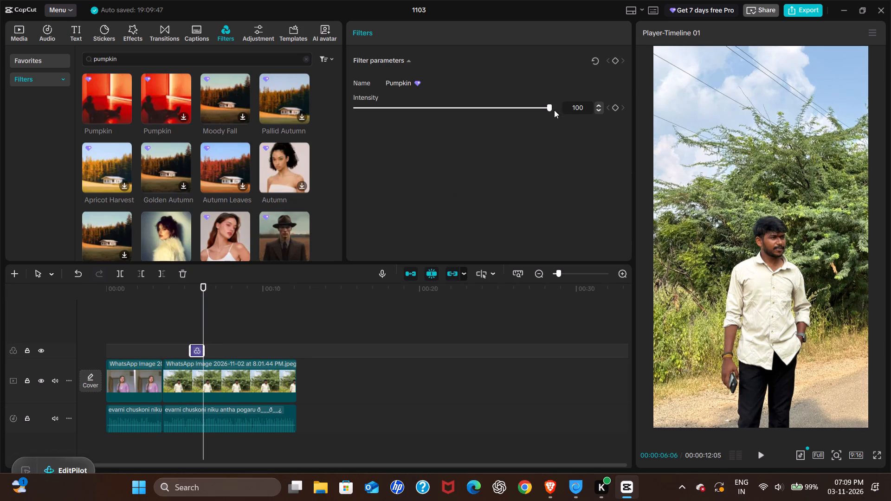
pyautogui.keyDown('ctrl'); pyautogui.scroll(8, 203, 334); pyautogui.keyUp('ctrl')
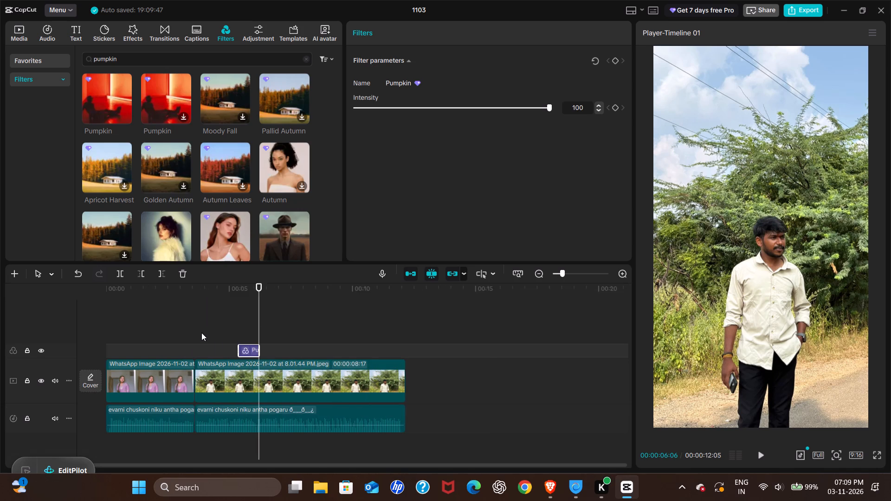
# Add an intensity keyframe of 0 at the start of the Pumpkin filter, at 00:00:05:12.
pyautogui.keyDown('ctrl'); pyautogui.scroll(14, 201, 333); pyautogui.keyUp('ctrl')
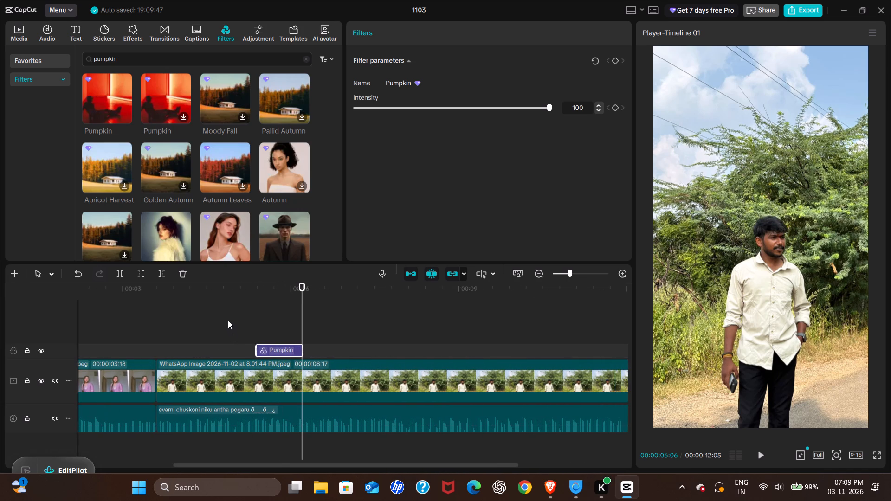
pyautogui.hscroll(-1, 228, 321)
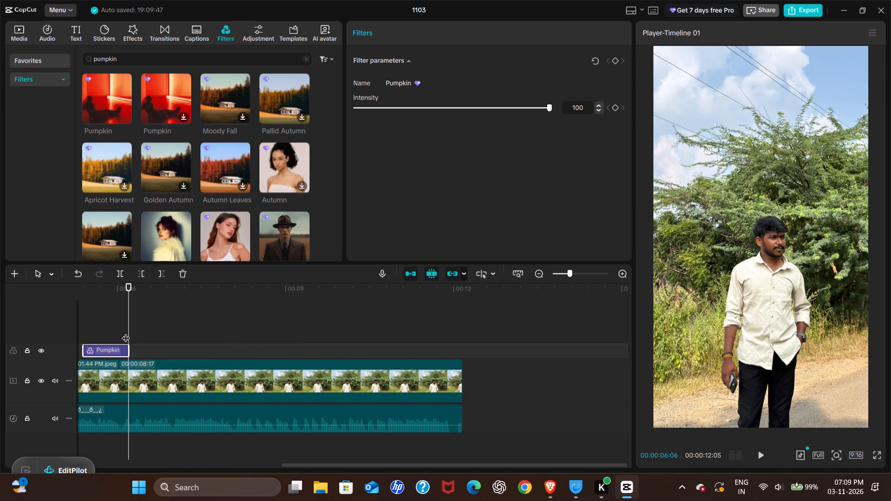
pyautogui.moveTo(125, 332); pyautogui.dragTo(232, 331)
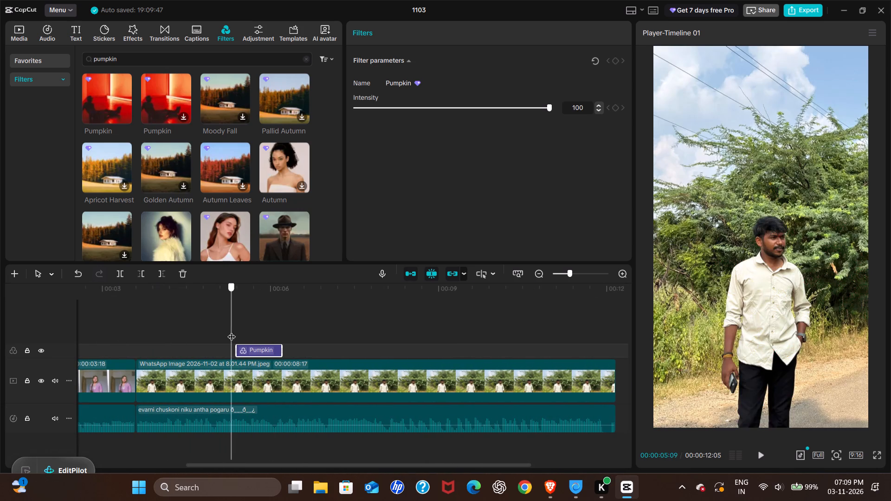
pyautogui.moveTo(232, 331); pyautogui.dragTo(239, 335)
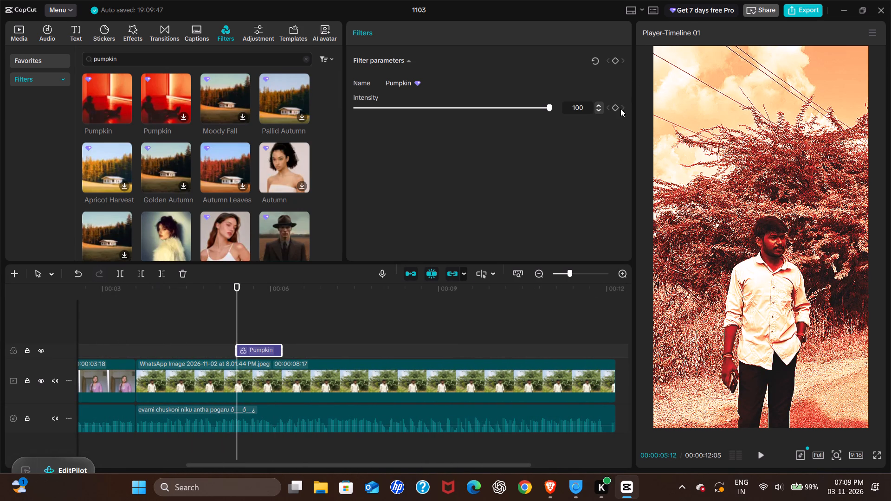
pyautogui.click(614, 106)
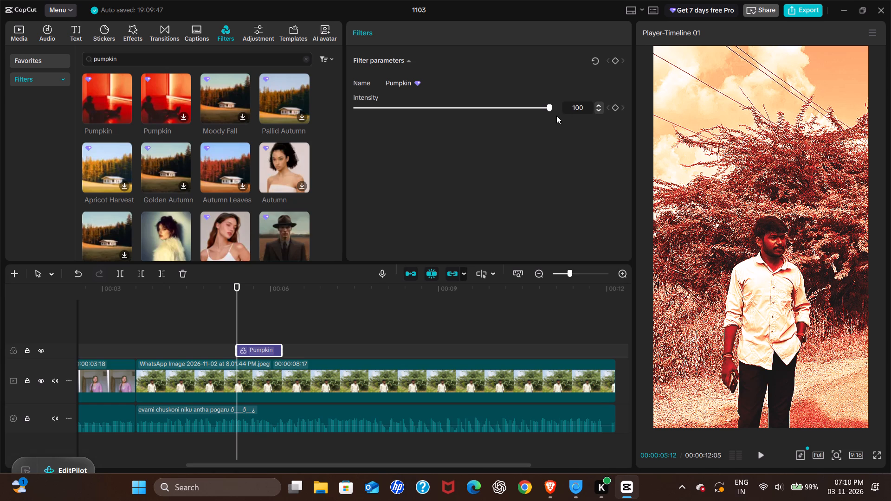
pyautogui.moveTo(549, 108); pyautogui.dragTo(339, 122)
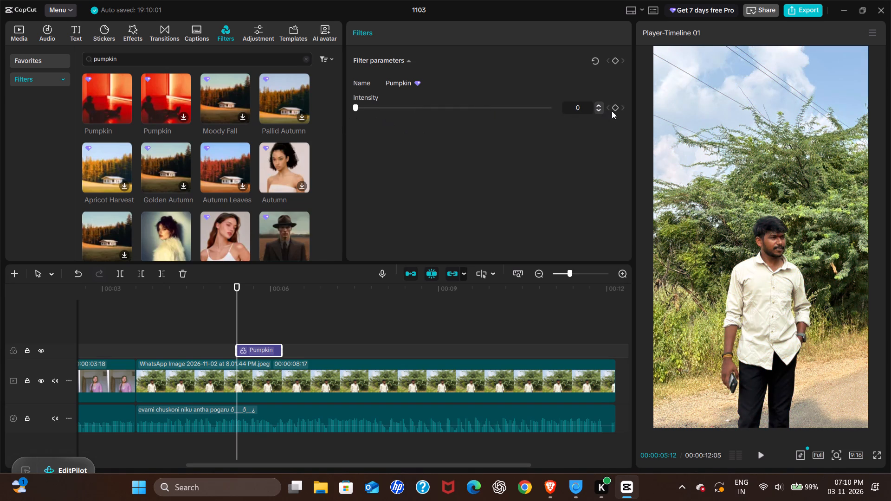
pyautogui.click(616, 108)
# Keyframe the Pumpkin filter's intensity to 100 at its middle, 00:00:05:24, and back to 0 at its end, 00:00:06:06.
pyautogui.moveTo(236, 328); pyautogui.dragTo(280, 323)
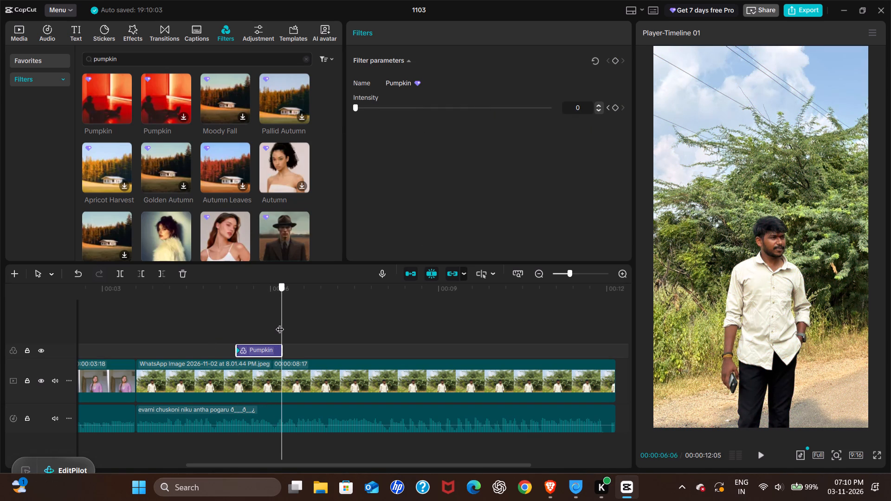
pyautogui.moveTo(280, 323); pyautogui.dragTo(258, 329)
pyautogui.click(615, 108)
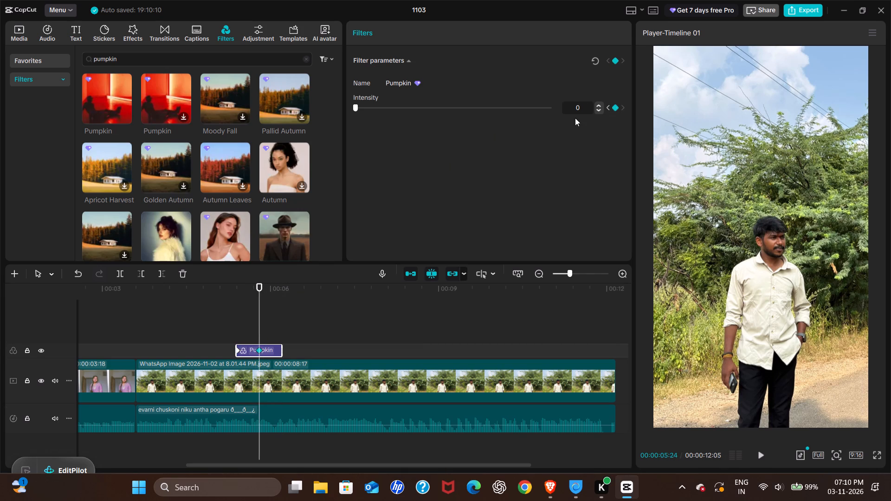
pyautogui.moveTo(549, 108); pyautogui.dragTo(569, 105)
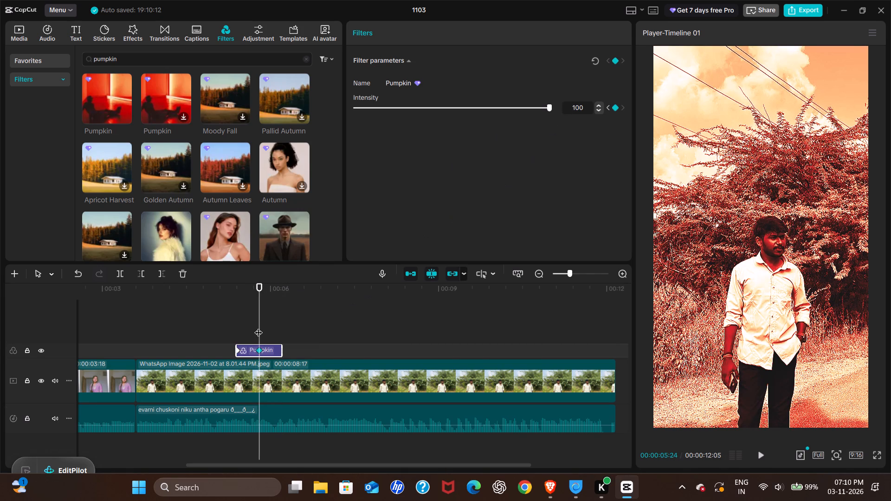
pyautogui.moveTo(259, 326); pyautogui.dragTo(280, 331)
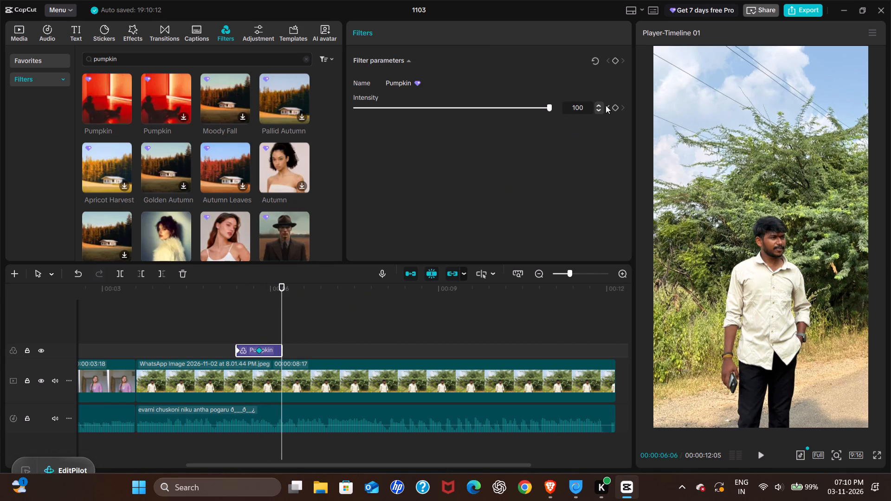
pyautogui.click(615, 109)
pyautogui.moveTo(549, 108); pyautogui.dragTo(438, 109)
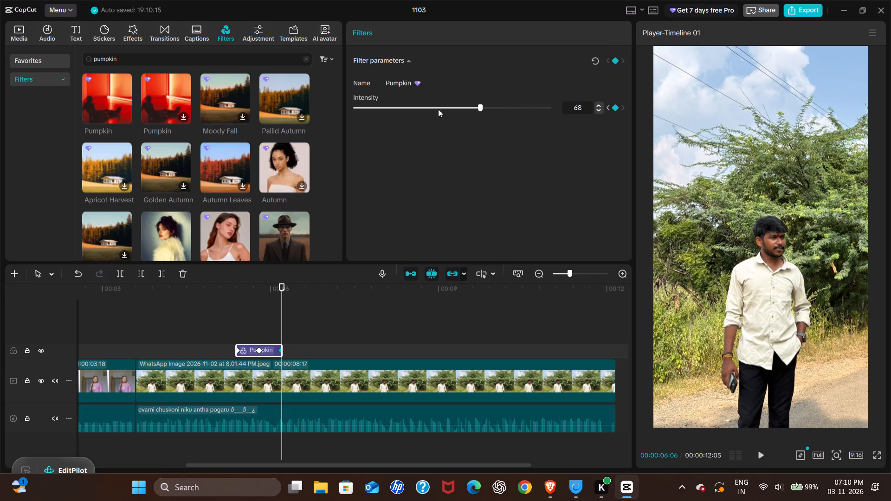
pyautogui.moveTo(438, 109); pyautogui.dragTo(335, 109)
# Play back the section around the keyframed Pumpkin filter to check its fade in and out against the audio.
pyautogui.click(225, 335)
pyautogui.press('space')
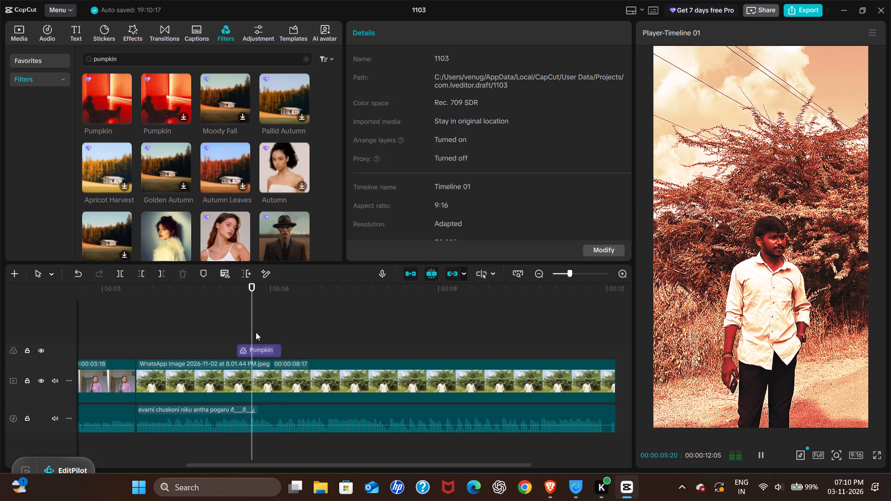
pyautogui.click(237, 328)
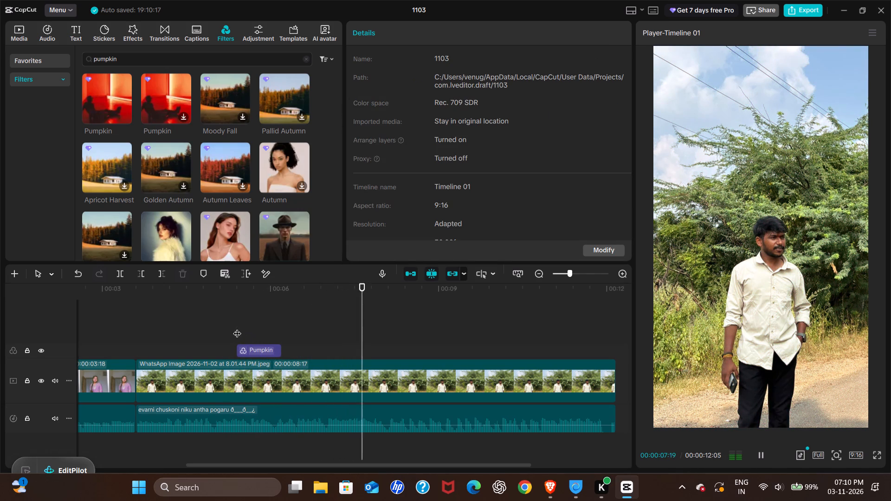
pyautogui.click(170, 342)
pyautogui.moveTo(143, 341); pyautogui.dragTo(139, 341)
pyautogui.click(125, 338)
pyautogui.press('space')
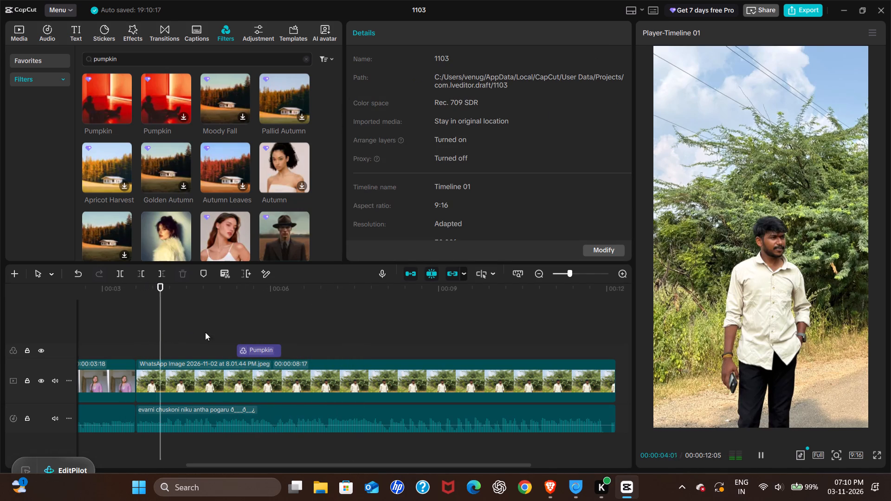
# Copy the keyframed Pumpkin filter and paste a duplicate over the second photo just before the 8-second mark.
pyautogui.click(264, 351)
pyautogui.press('space')
pyautogui.hotkey('ctrl', 'c')
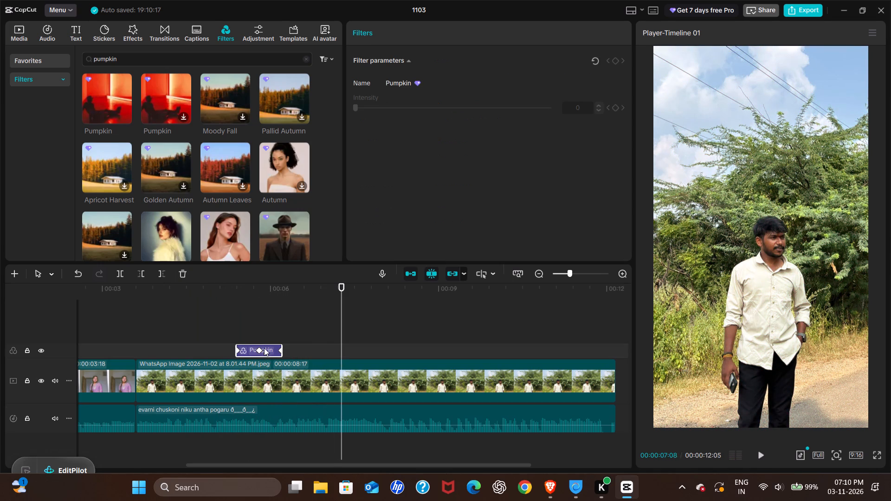
pyautogui.press('space')
pyautogui.press('space')
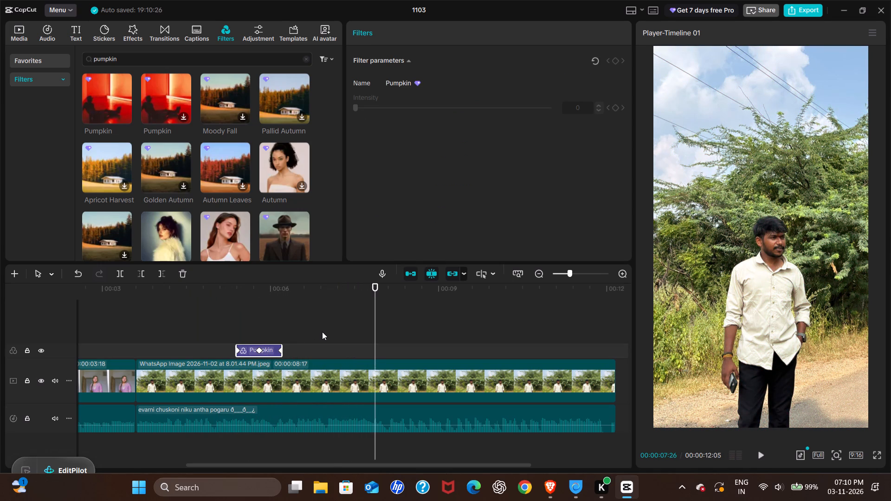
pyautogui.press('Left')
pyautogui.press('Left')
pyautogui.hotkey('ctrl', 'v')
# Play on to the next audio cue and paste another copy of the Pumpkin filter at 00:00:11:19.
pyautogui.press('space')
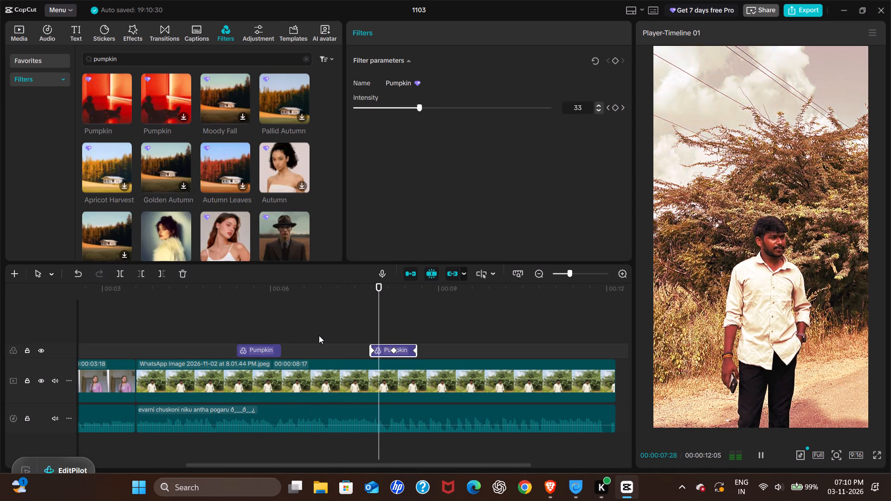
pyautogui.hscroll(-1, 405, 322)
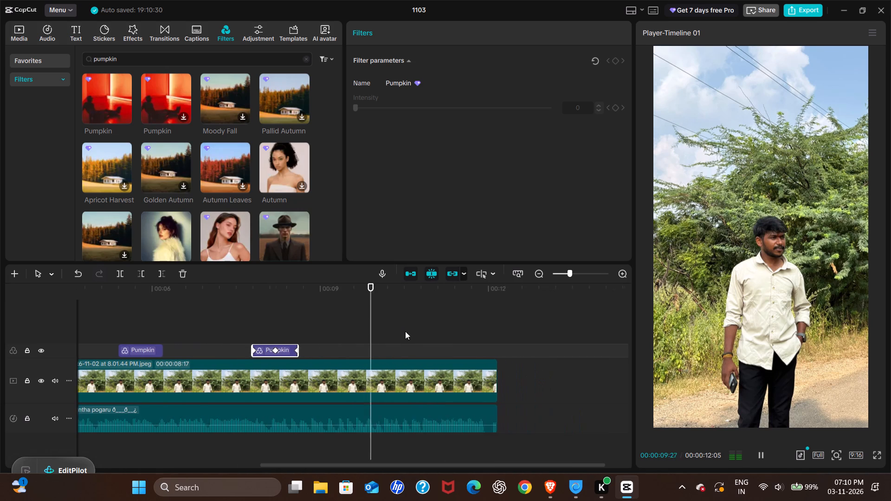
pyautogui.hscroll(-1, 405, 331)
pyautogui.press('space')
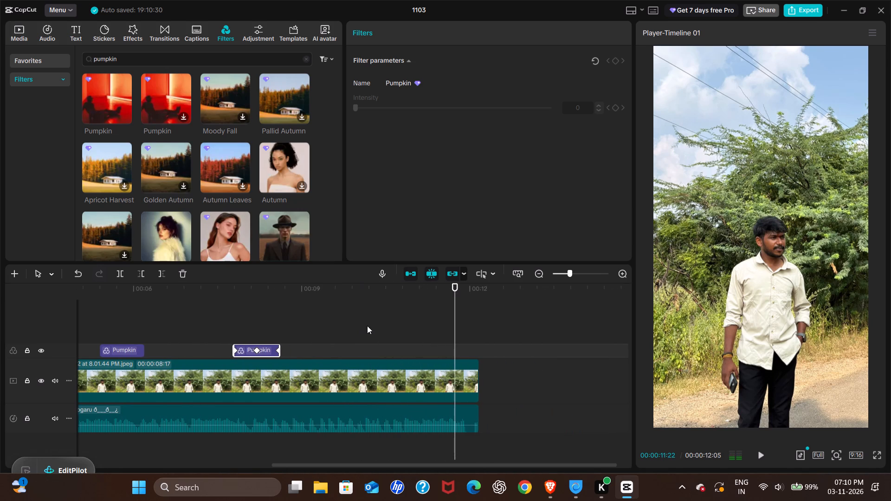
pyautogui.press('Left')
pyautogui.press('Left')
pyautogui.press('Left')
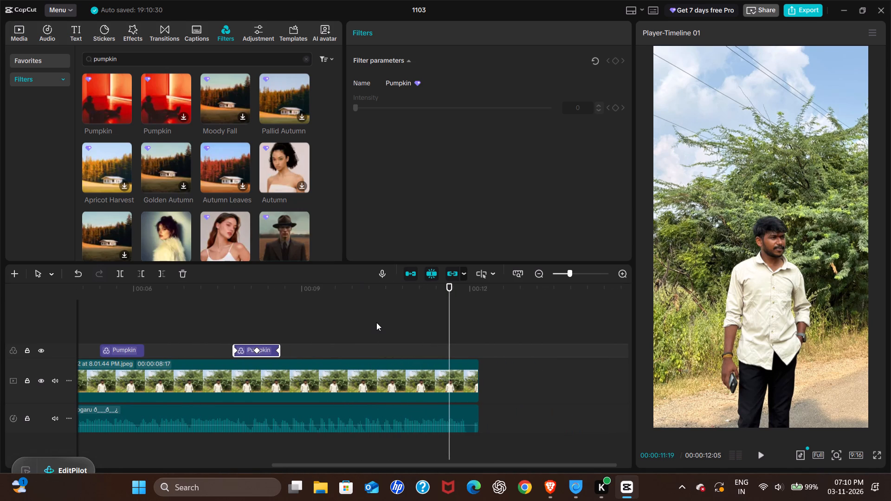
pyautogui.hotkey('ctrl', 'v')
# Watch the whole video full screen to check the photos and filter pulses, and return the playhead to the start.
pyautogui.press('space')
pyautogui.press('space')
pyautogui.press('space')
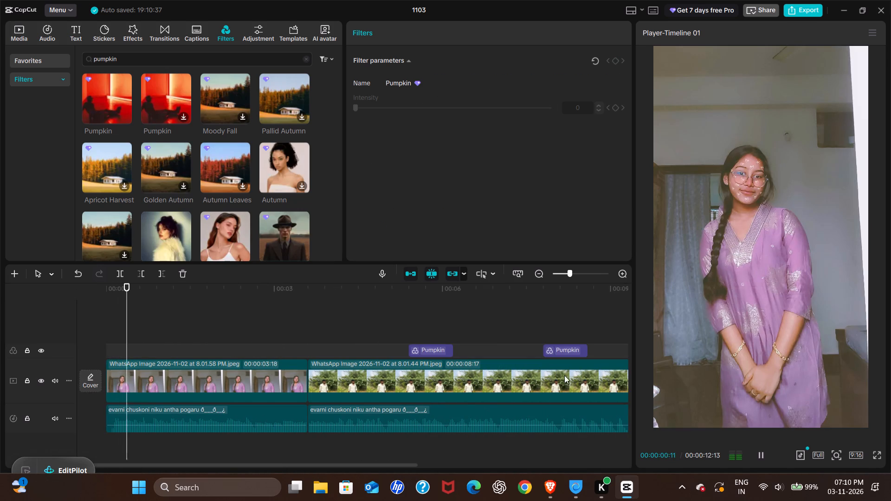
pyautogui.press('z')
pyautogui.press('space')
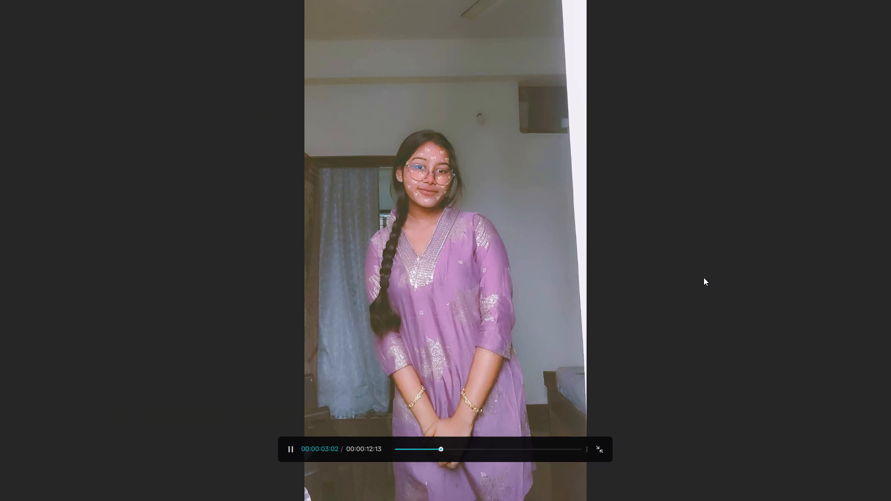
pyautogui.press('space')
pyautogui.press('space')
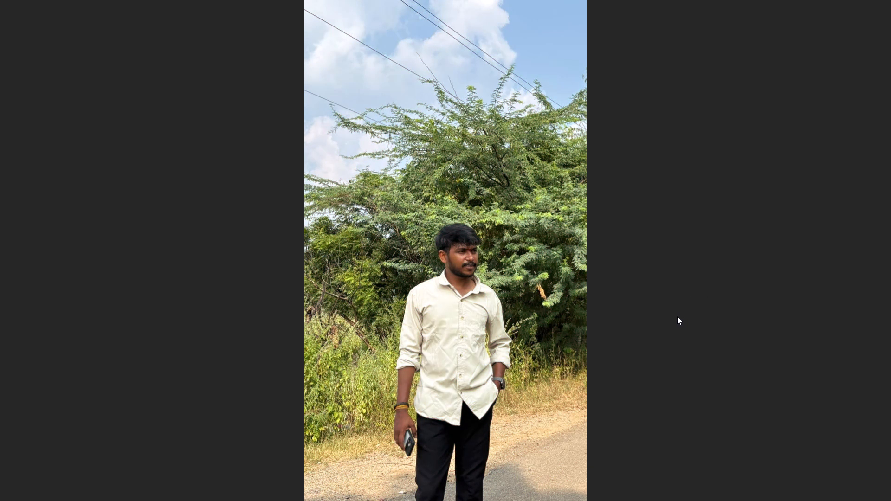
pyautogui.press('Escape')
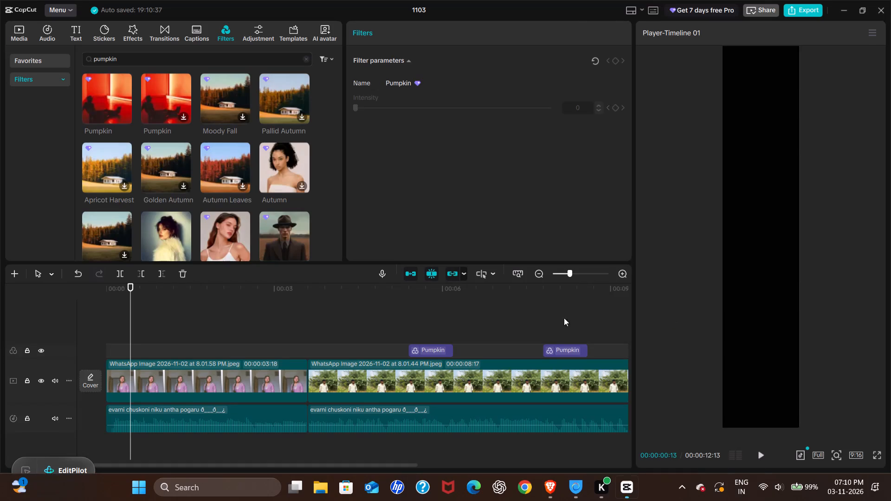
pyautogui.hscroll(-1, 386, 307)
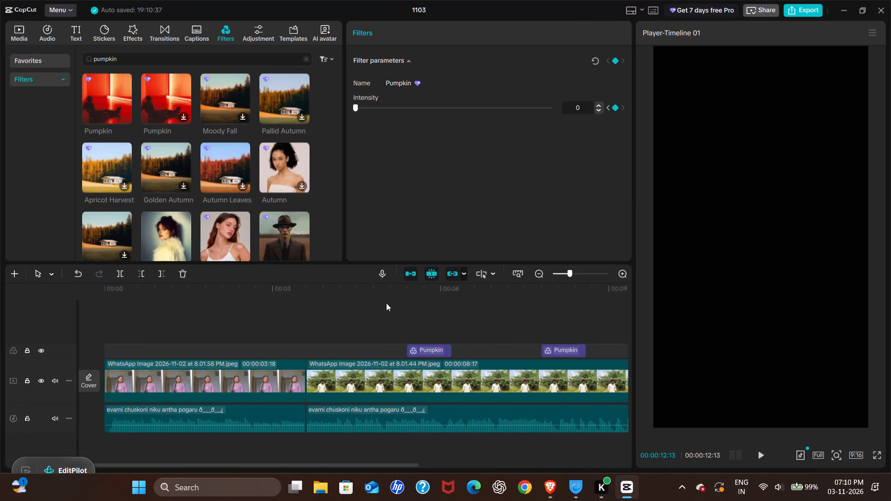
pyautogui.hscroll(-2, 386, 303)
pyautogui.hscroll(4, 396, 319)
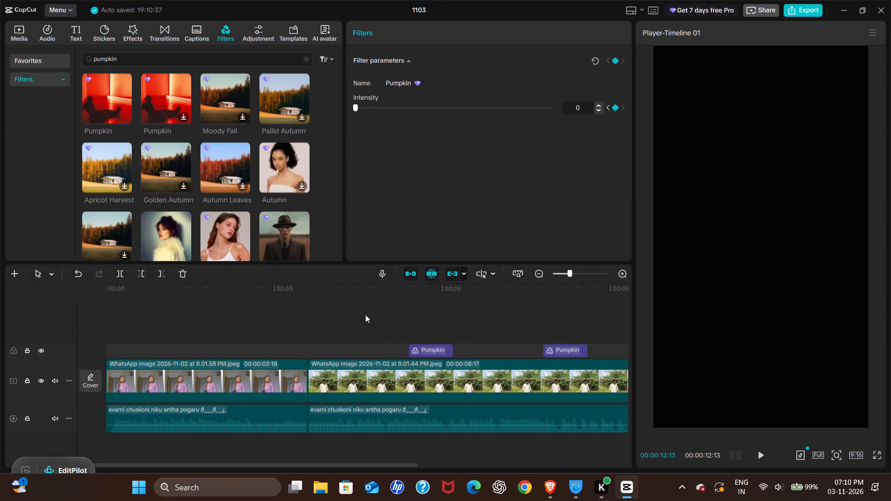
pyautogui.click(308, 317)
pyautogui.moveTo(308, 318); pyautogui.dragTo(56, 344)
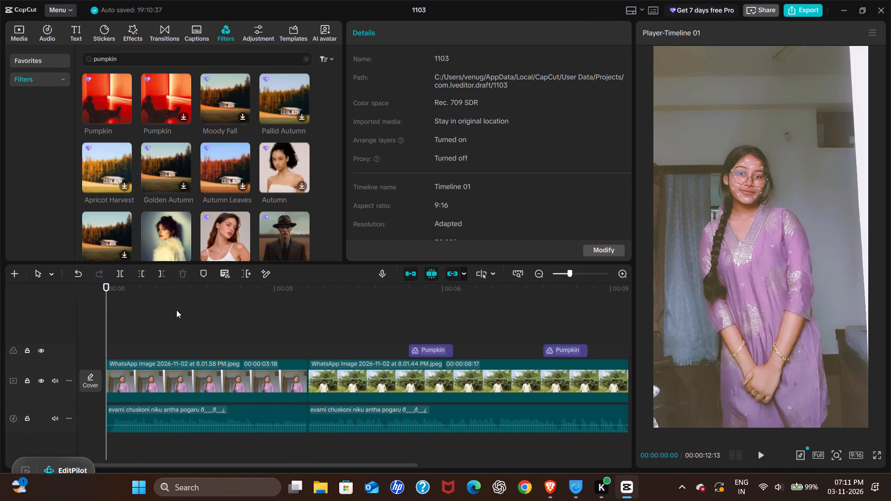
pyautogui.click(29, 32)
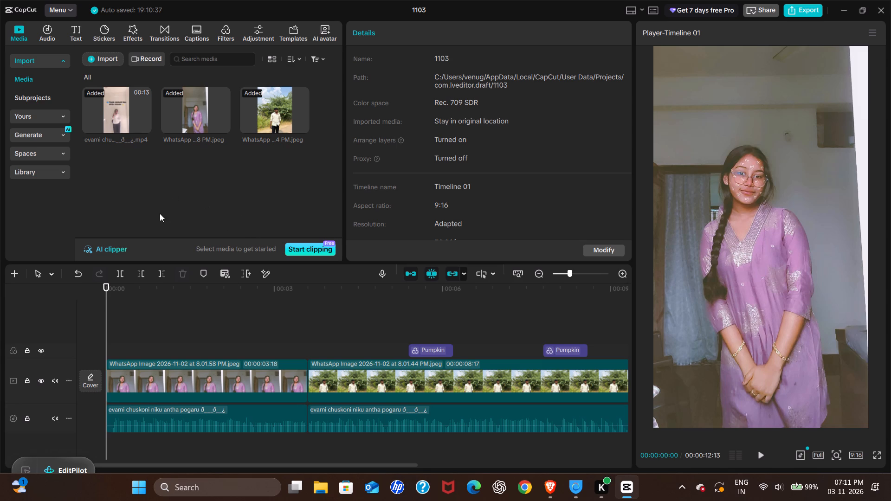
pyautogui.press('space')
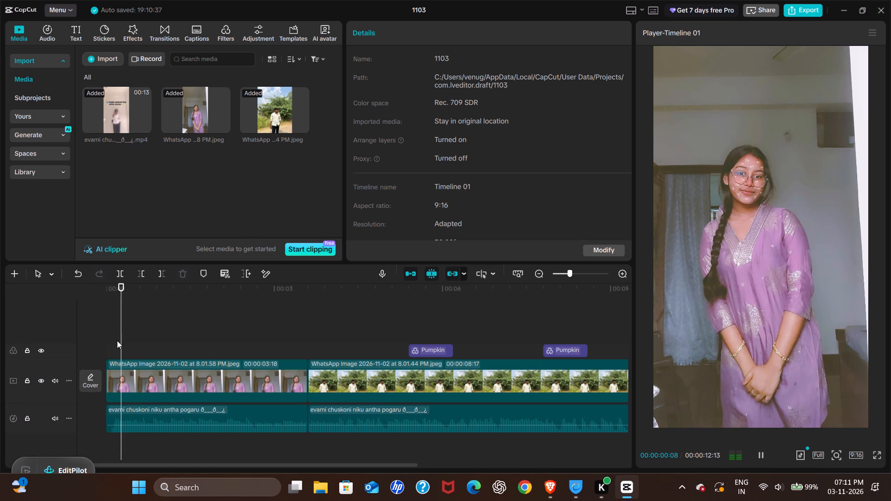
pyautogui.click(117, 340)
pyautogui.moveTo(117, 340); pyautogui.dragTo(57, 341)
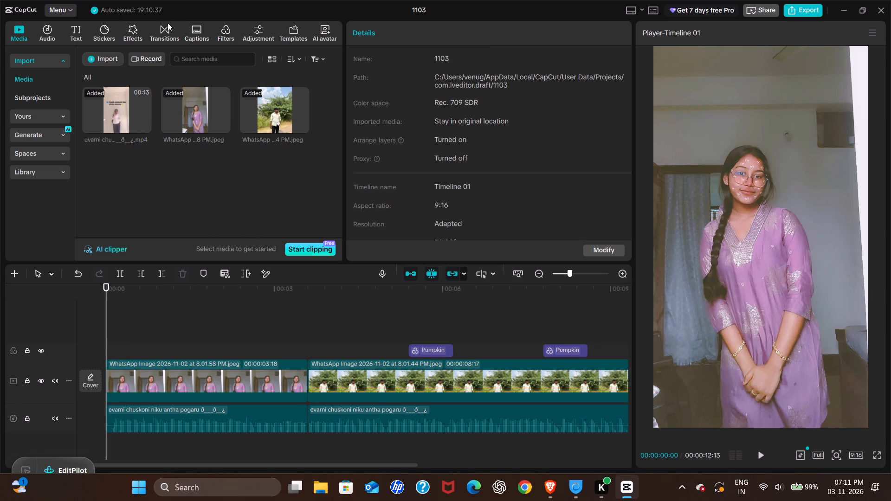
# Apply the Zoom 1 In animation to the first photo and set its duration to 2.0 s.
pyautogui.click(193, 362)
pyautogui.click(398, 26)
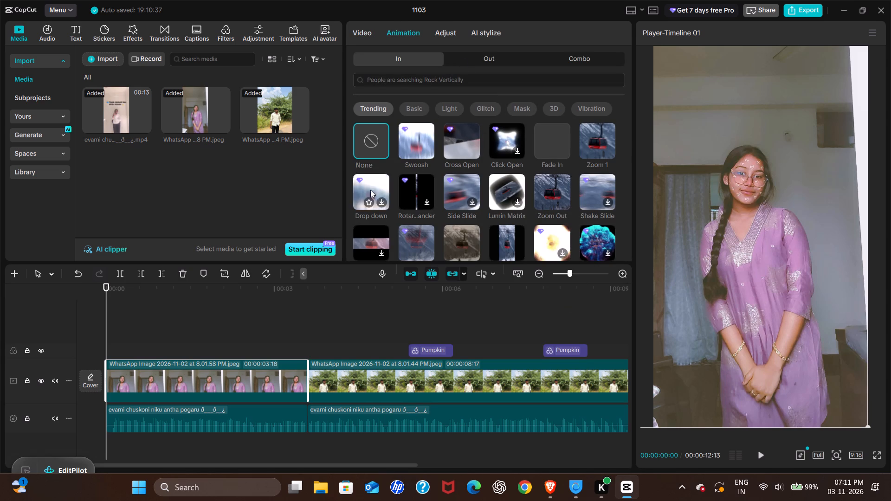
pyautogui.click(455, 133)
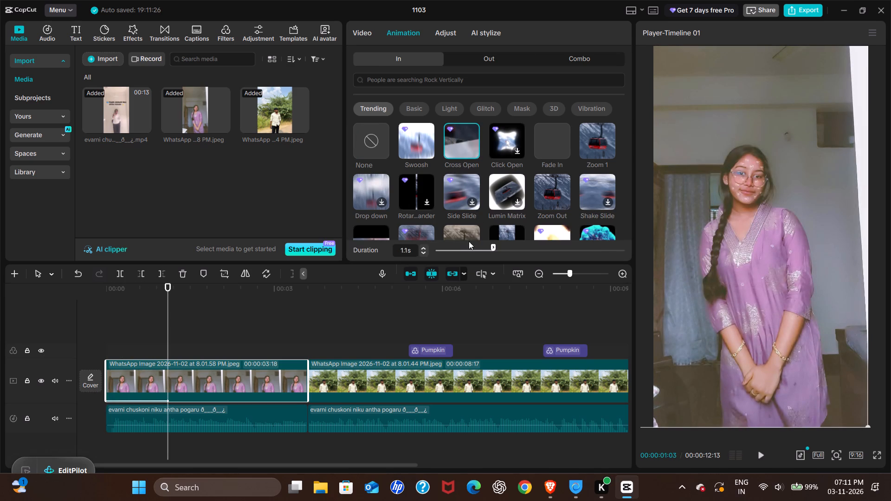
pyautogui.click(603, 134)
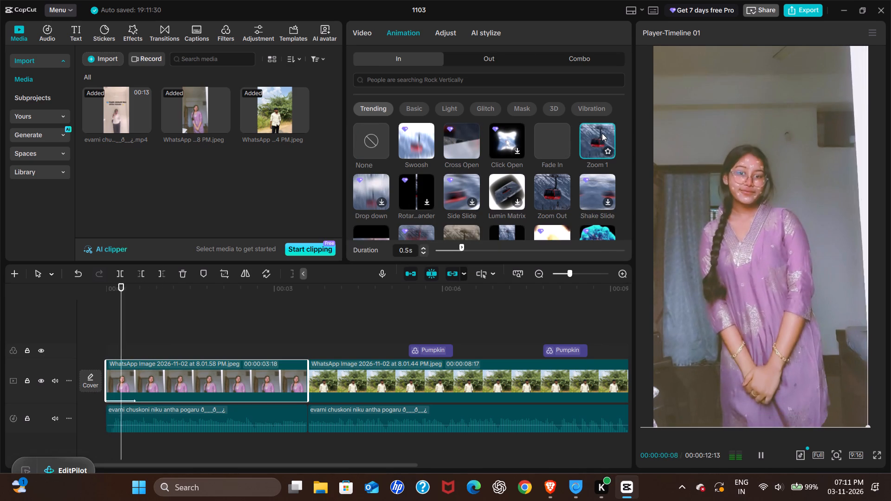
pyautogui.moveTo(512, 251); pyautogui.dragTo(540, 251)
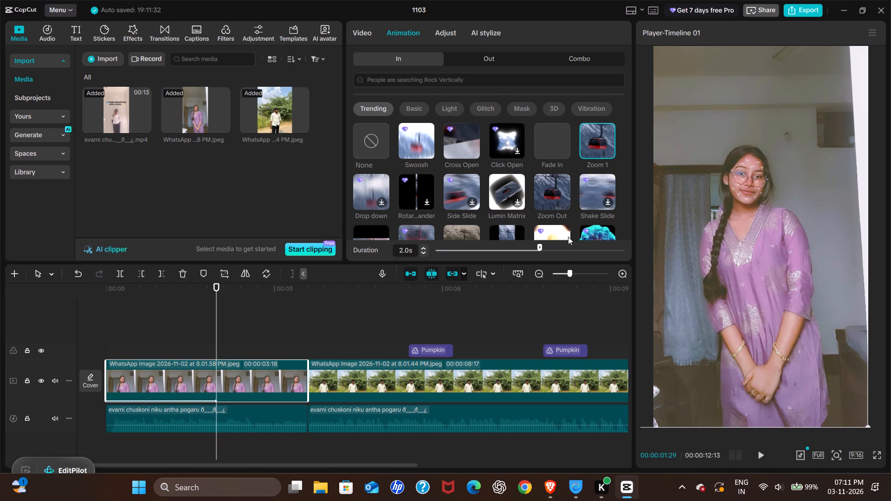
# Change the first photo's In animation to Zoom Out with a 1.1 s duration and return the playhead to the start.
pyautogui.click(558, 186)
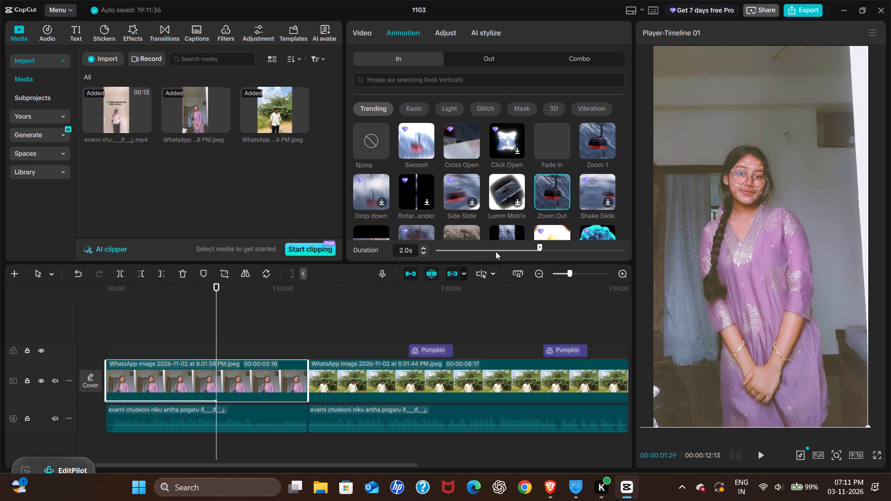
pyautogui.click(508, 248)
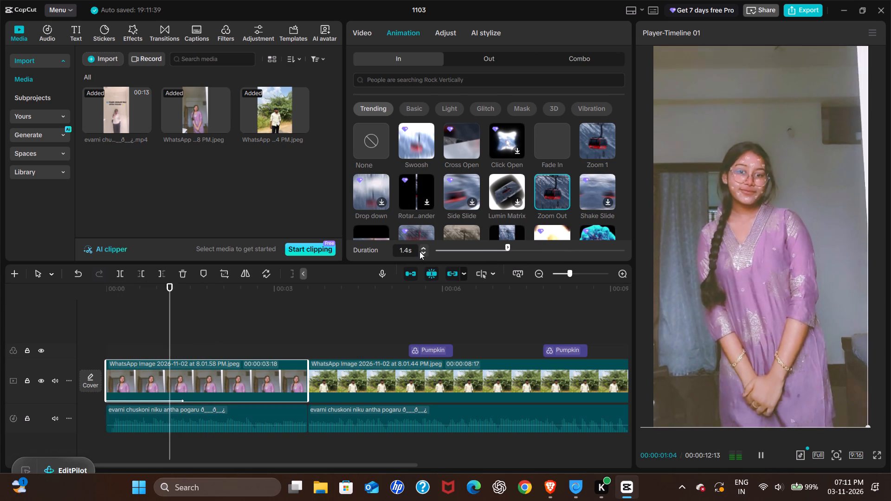
pyautogui.tripleClick(422, 252)
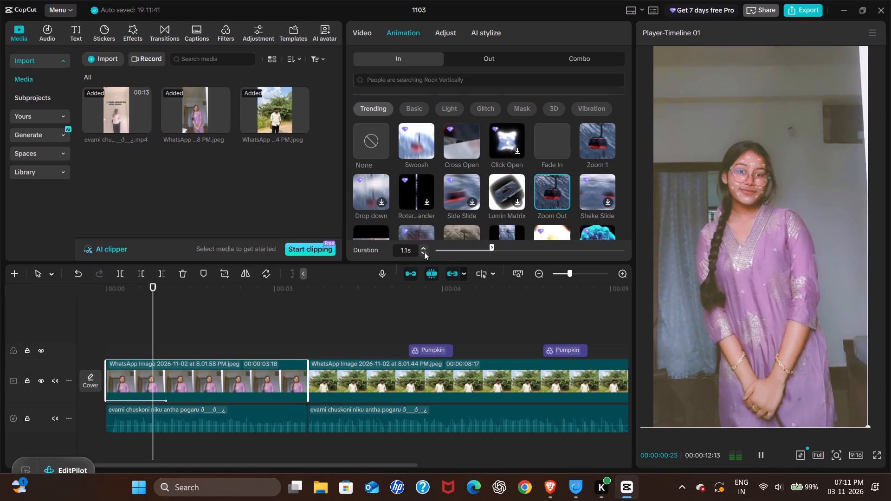
pyautogui.click(156, 331)
pyautogui.moveTo(156, 331); pyautogui.dragTo(96, 333)
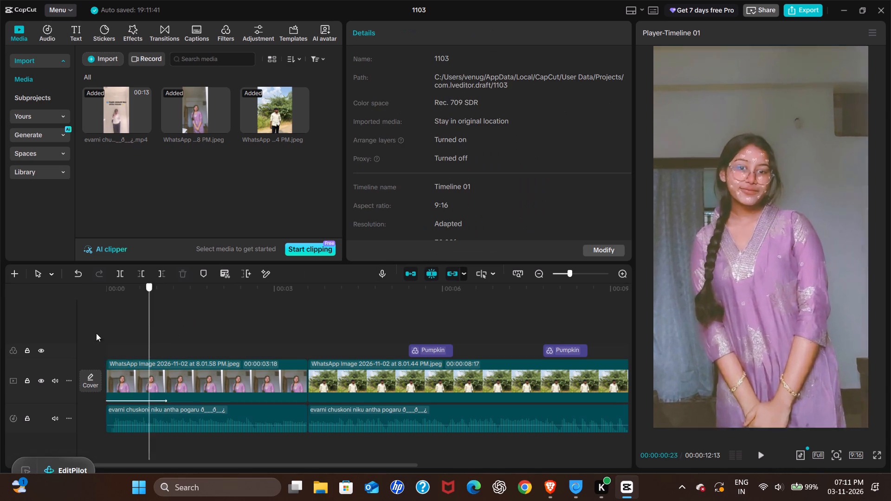
pyautogui.moveTo(96, 333); pyautogui.dragTo(46, 335)
# Preview the imported original video to check its caption wording and placement.
pyautogui.click(124, 107)
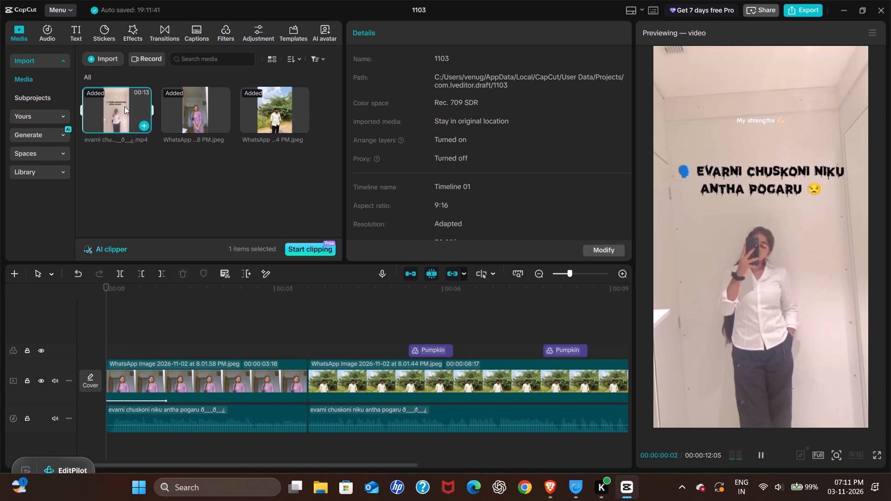
pyautogui.click(121, 179)
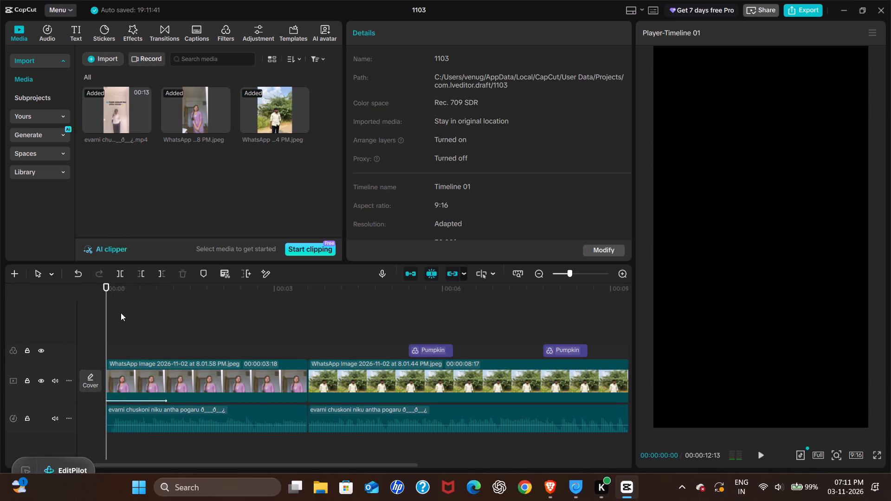
# Add a default text clip at the start of the timeline and extend it to the end of the first photo.
pyautogui.doubleClick(121, 313)
pyautogui.moveTo(120, 314); pyautogui.dragTo(77, 303)
pyautogui.click(75, 35)
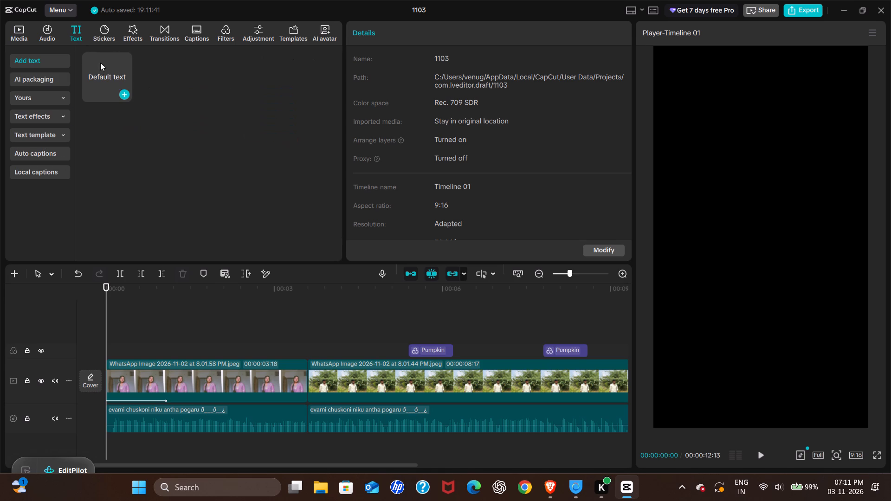
pyautogui.click(125, 94)
pyautogui.moveTo(274, 336); pyautogui.dragTo(290, 335)
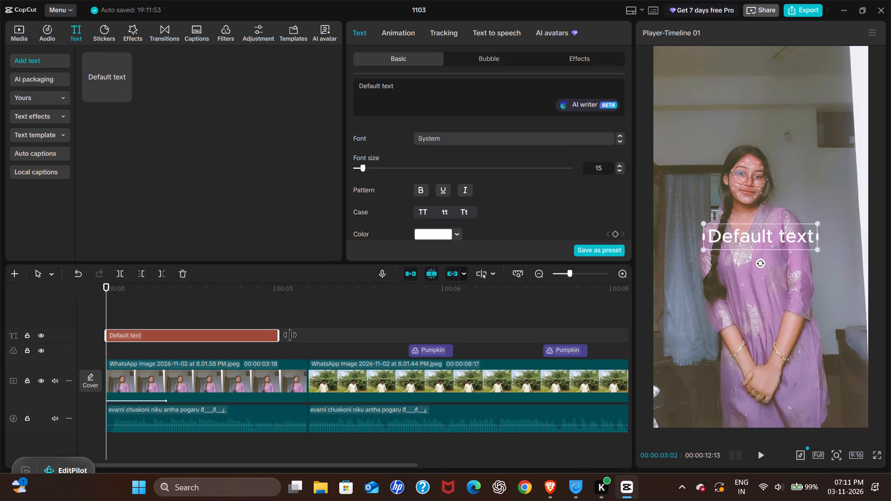
pyautogui.moveTo(290, 335); pyautogui.dragTo(303, 338)
# Replace the default text with "Evarni Chuskoni Niku Intha Pogaru", breaking the line before "Intha".
pyautogui.moveTo(402, 87); pyautogui.dragTo(392, 84)
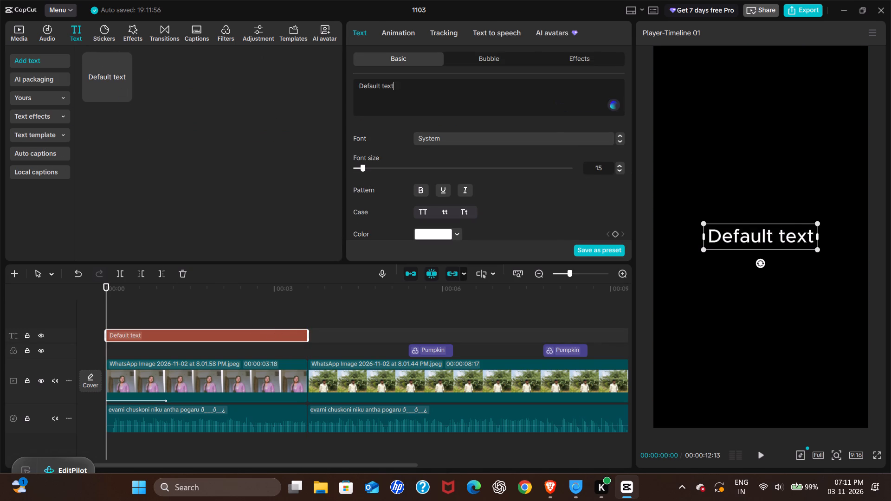
pyautogui.moveTo(392, 84); pyautogui.dragTo(318, 81)
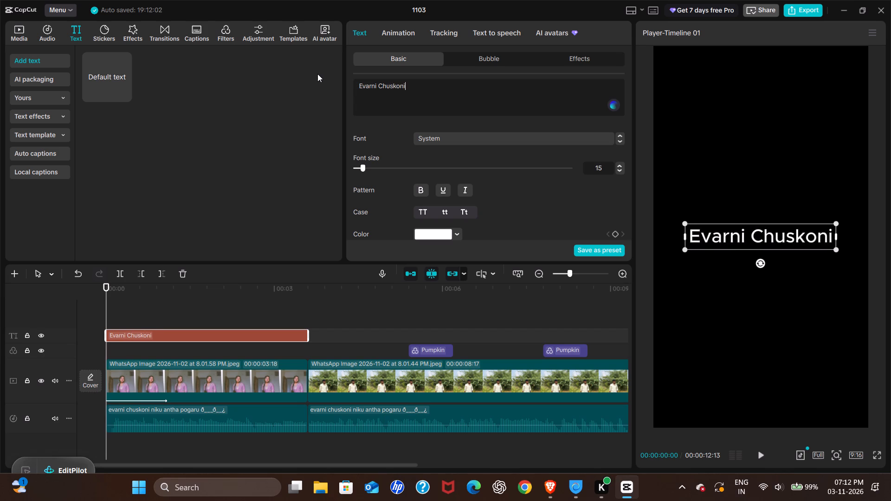
pyautogui.press('k')
pyautogui.press('BackSpace')
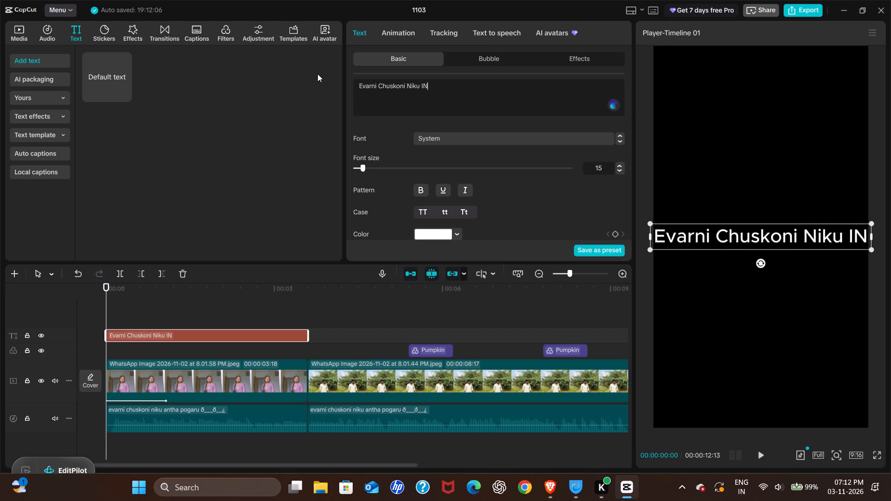
pyautogui.press('BackSpace')
pyautogui.write('ntha')
pyautogui.press('space')
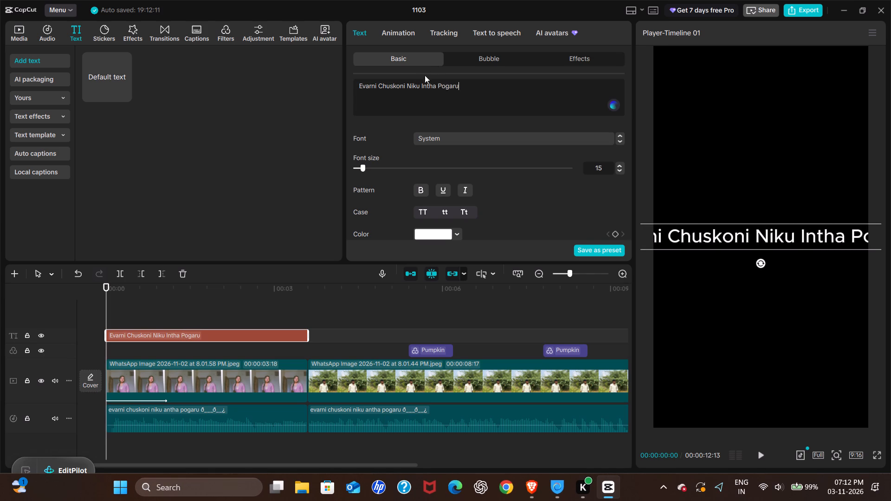
pyautogui.click(422, 87)
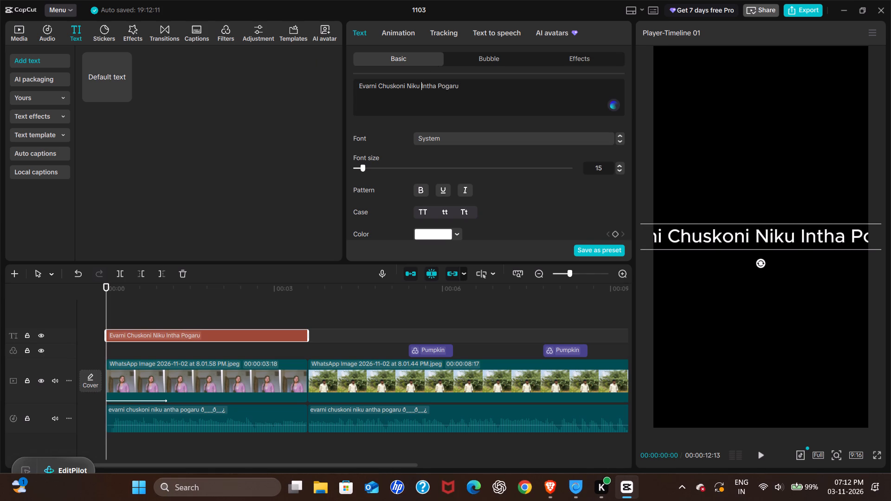
pyautogui.hotkey('shift', 'Return')
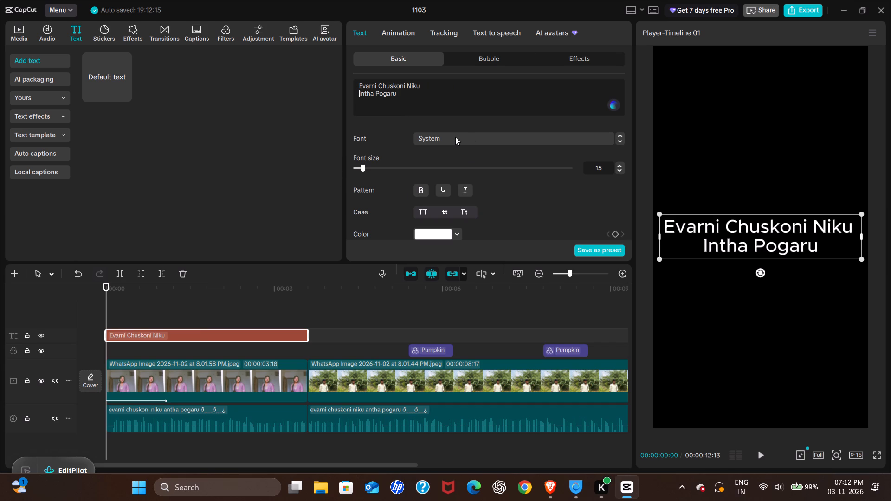
# Set the caption font to Rubik-Bold and briefly play it over the photo.
pyautogui.click(455, 137)
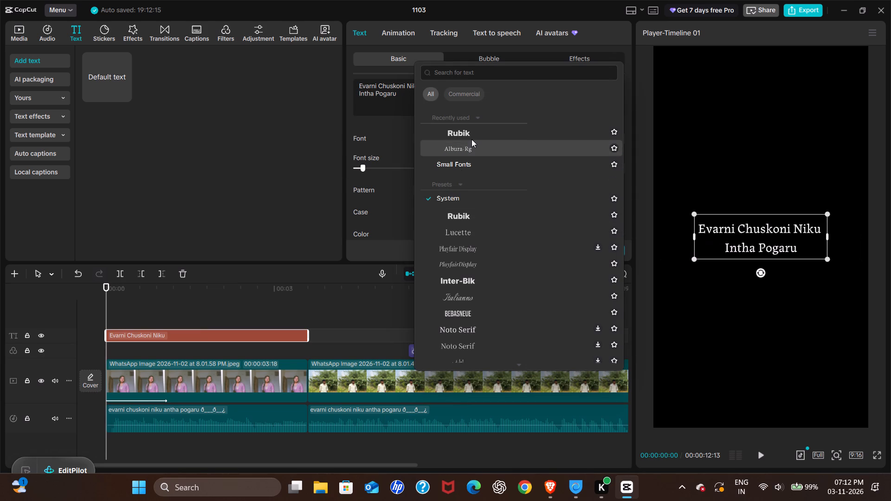
pyautogui.click(471, 135)
pyautogui.press('space')
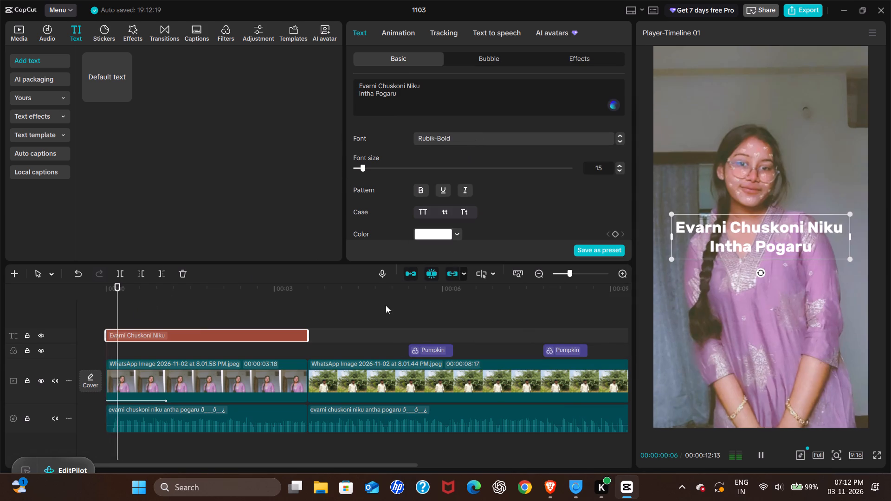
pyautogui.press('space')
# Insert the speaking head emoji followed by a colon before "Evarni" in the caption.
pyautogui.click(360, 88)
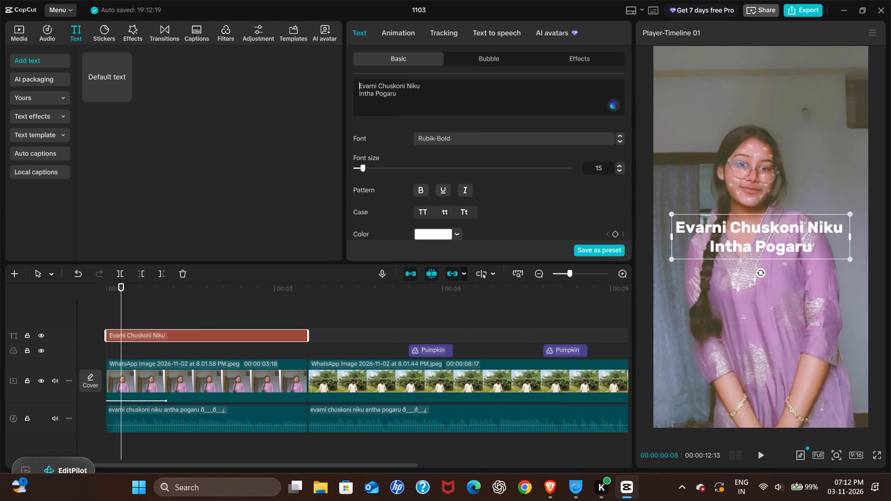
pyautogui.press('ctrl+alt+shift+super+space')
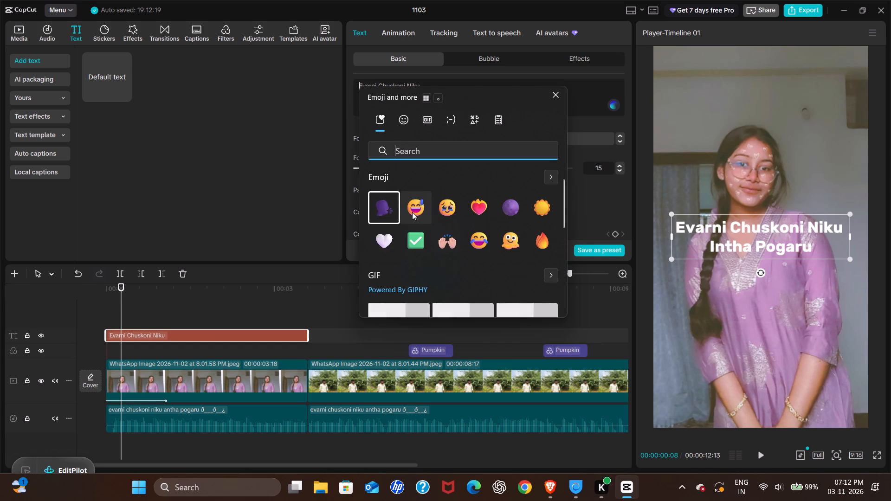
pyautogui.click(391, 210)
pyautogui.press('Escape')
pyautogui.hotkey('shift', ':')
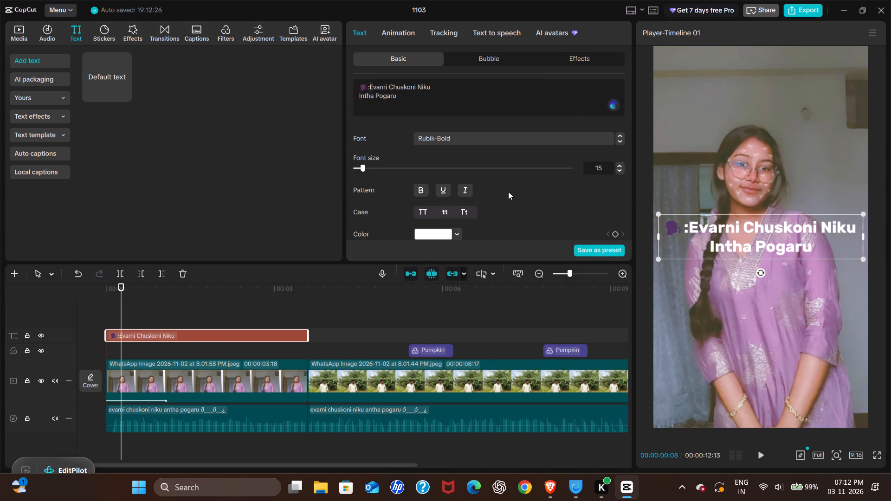
# Move the caption near the top of the frame above the woman's head and centre it horizontally.
pyautogui.moveTo(750, 230); pyautogui.dragTo(748, 66)
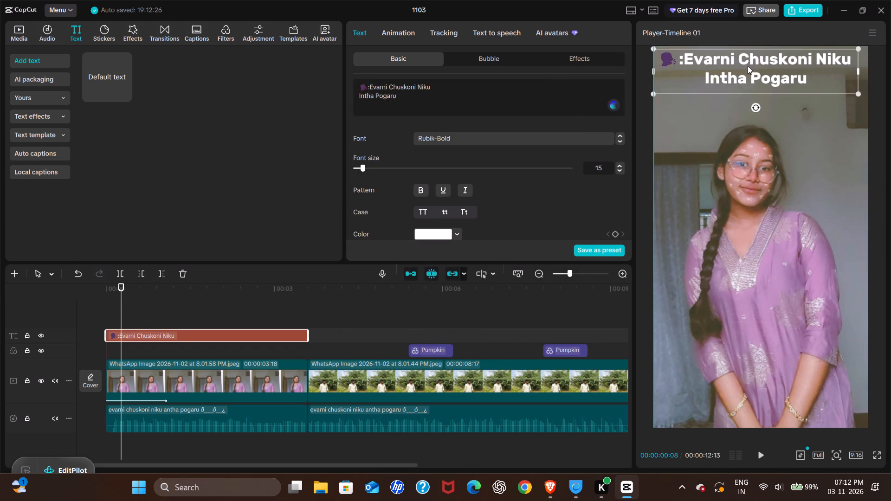
pyautogui.moveTo(748, 66); pyautogui.dragTo(745, 71)
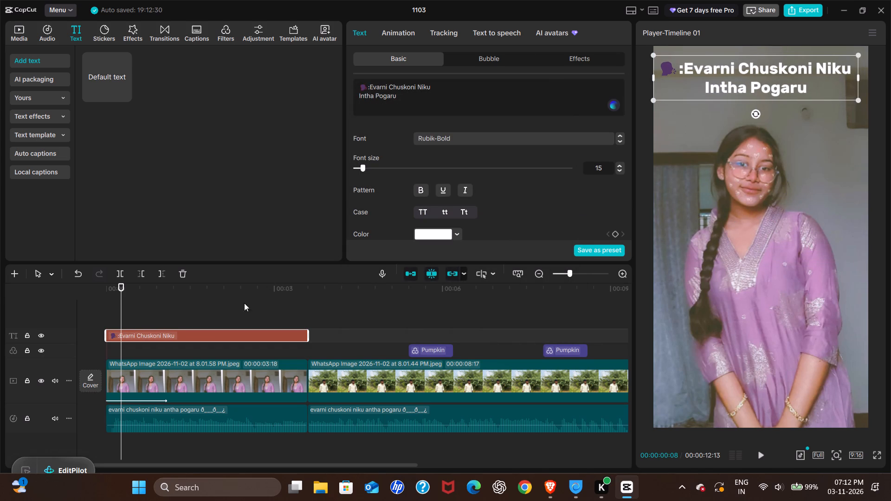
pyautogui.press('space')
pyautogui.press('space')
pyautogui.moveTo(138, 315); pyautogui.dragTo(71, 327)
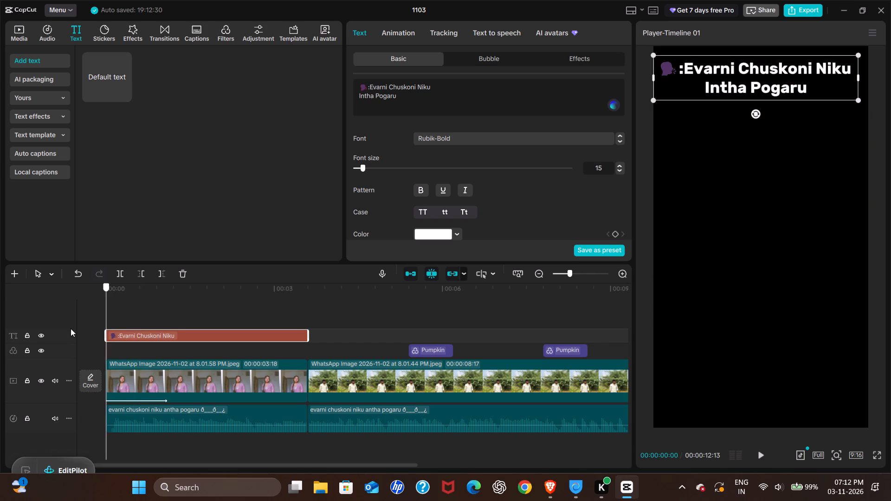
pyautogui.click(394, 29)
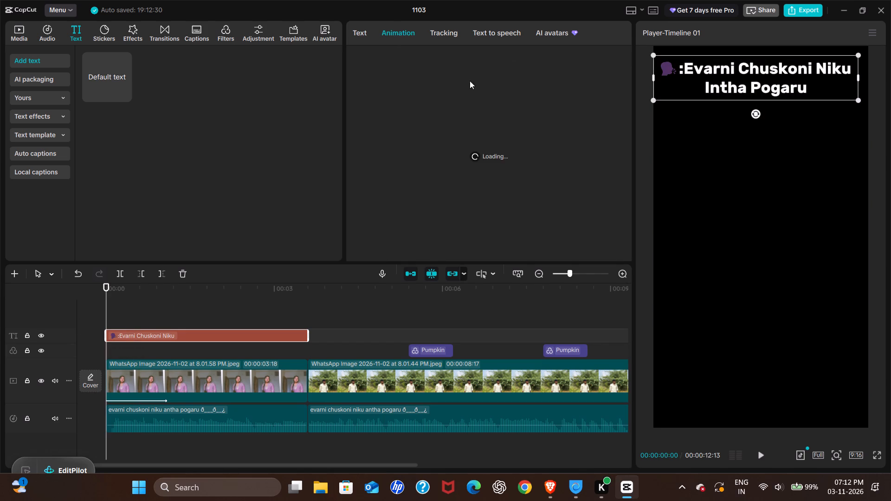
pyautogui.click(746, 63)
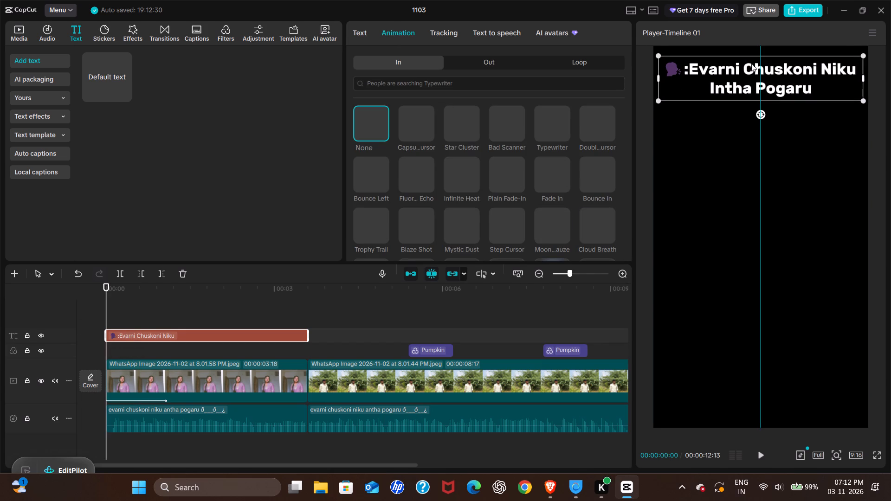
pyautogui.moveTo(748, 64); pyautogui.dragTo(753, 63)
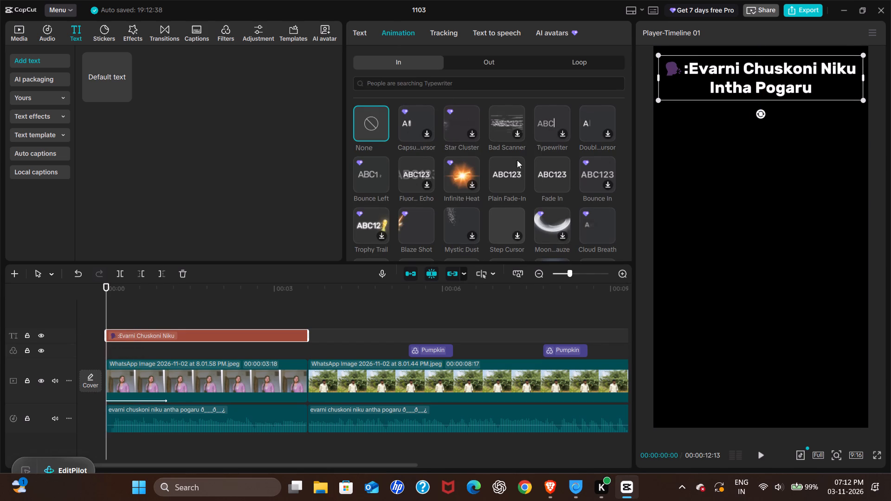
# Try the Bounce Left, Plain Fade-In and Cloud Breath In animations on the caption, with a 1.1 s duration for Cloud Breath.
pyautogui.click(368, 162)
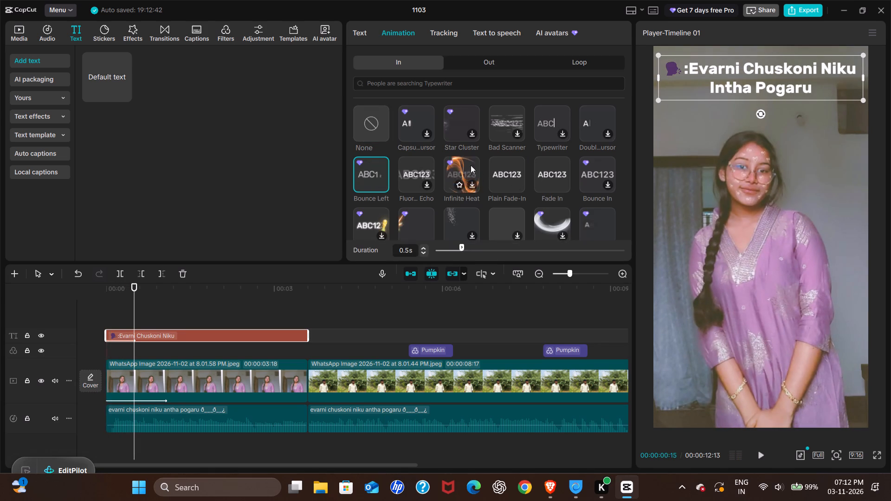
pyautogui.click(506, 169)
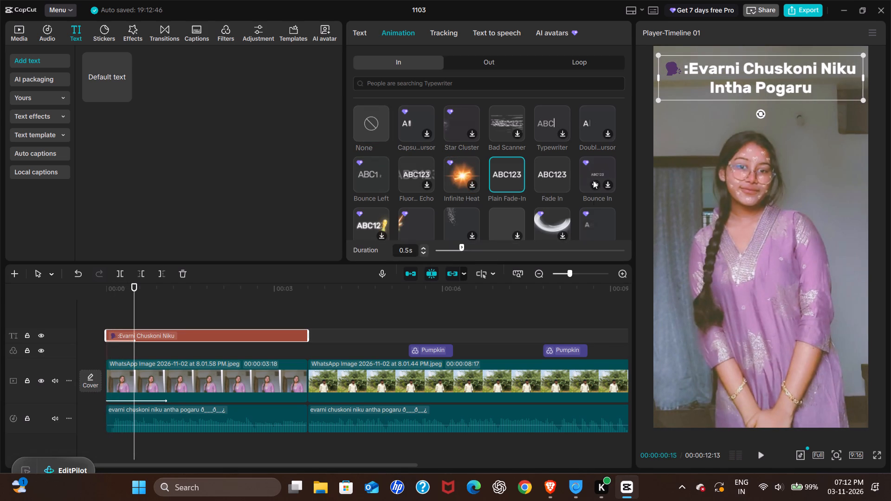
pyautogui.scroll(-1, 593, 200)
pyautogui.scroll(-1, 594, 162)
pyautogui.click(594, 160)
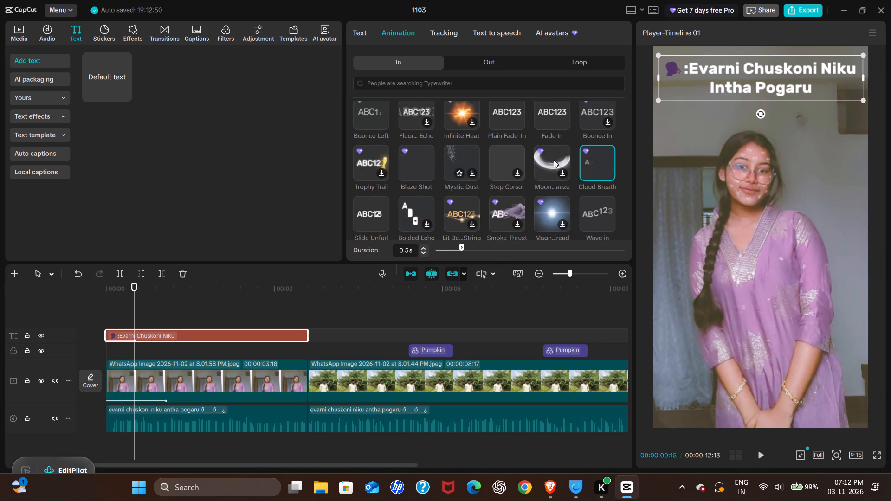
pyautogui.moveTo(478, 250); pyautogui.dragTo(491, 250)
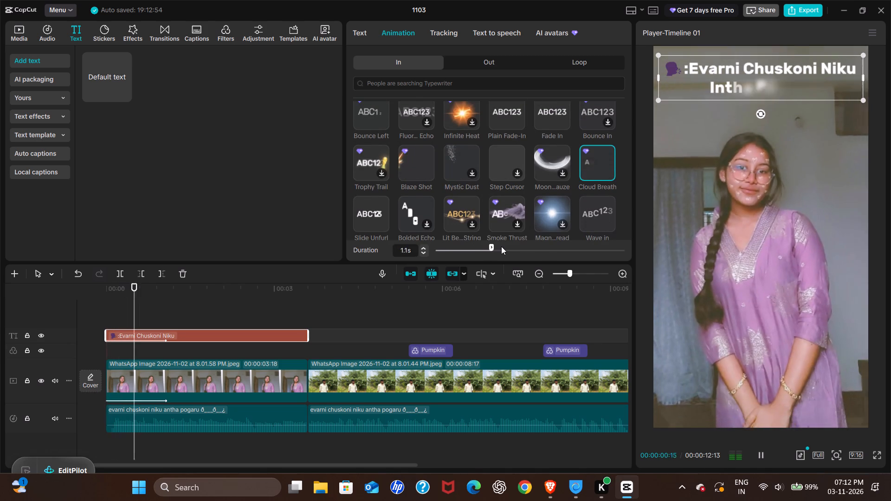
# Apply the Slide Unfurl In animation to the caption and set its duration to 1.4 s.
pyautogui.click(369, 209)
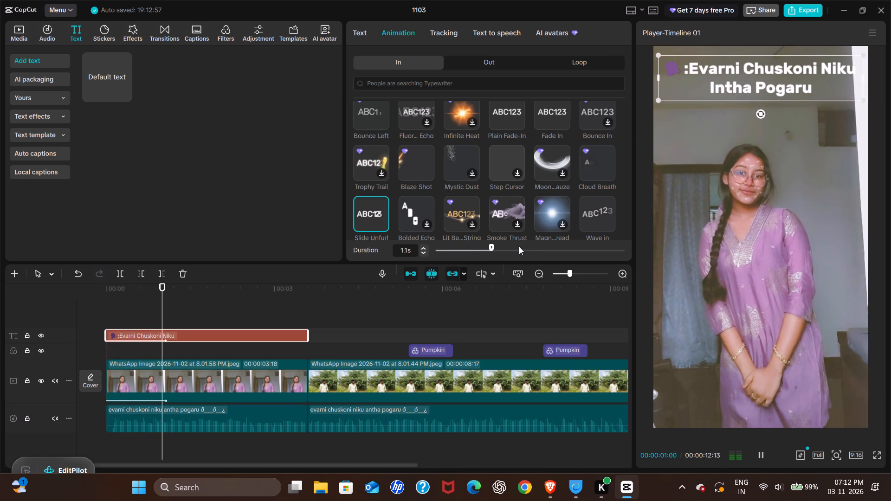
pyautogui.click(507, 250)
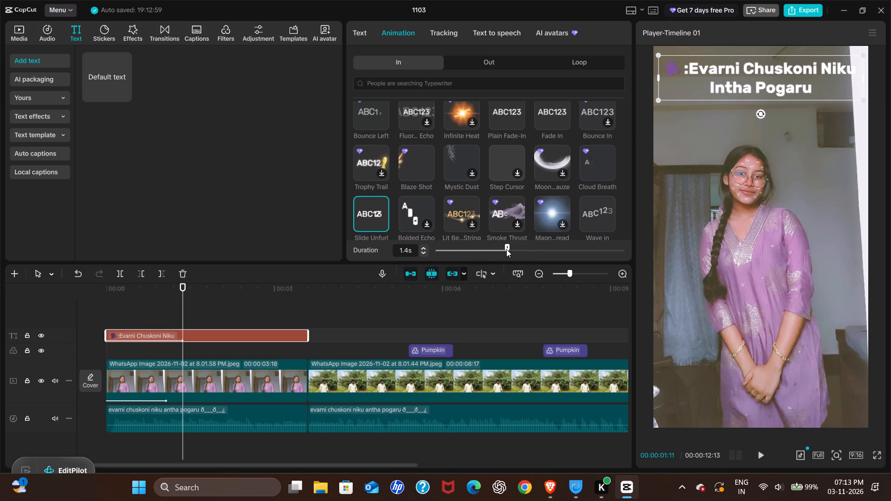
pyautogui.scroll(-1, 591, 216)
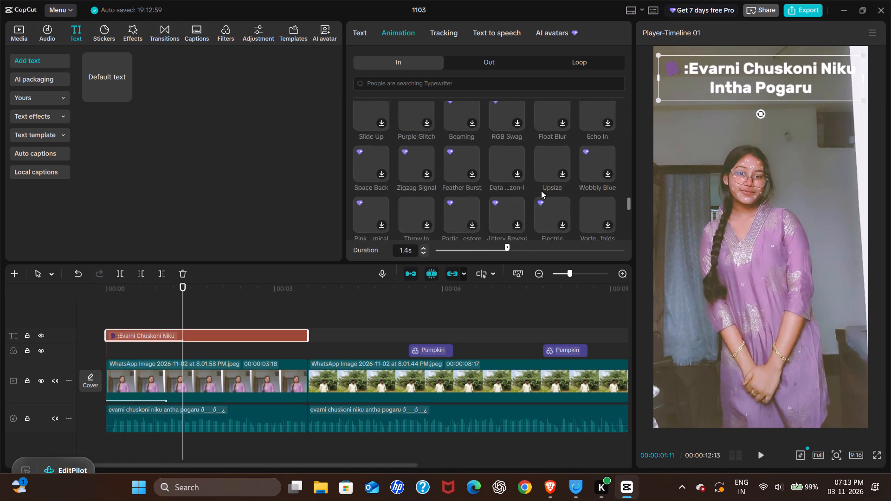
pyautogui.scroll(-1, 541, 191)
# Play the first photo's section from the start to check the animated caption, stopping at 00:00:03:13.
pyautogui.click(124, 312)
pyautogui.moveTo(125, 311); pyautogui.dragTo(55, 315)
pyautogui.press('space')
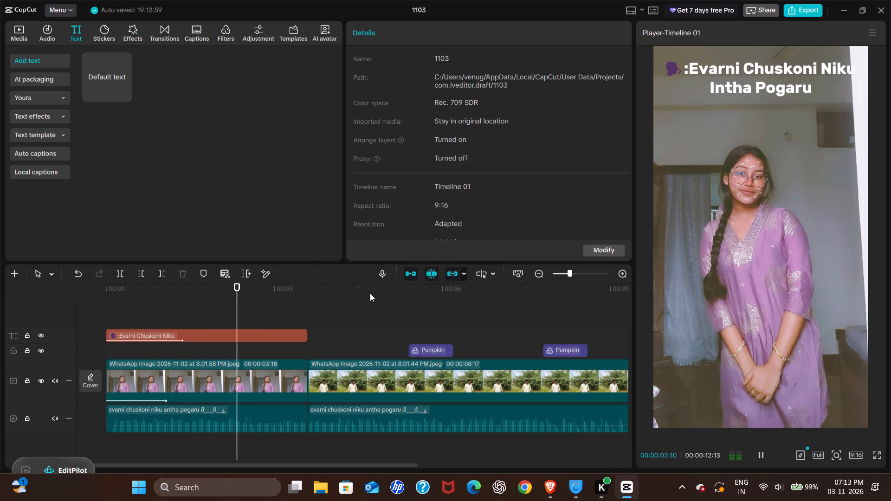
pyautogui.press('space')
pyautogui.press('space')
pyautogui.press('space')
pyautogui.press('space')
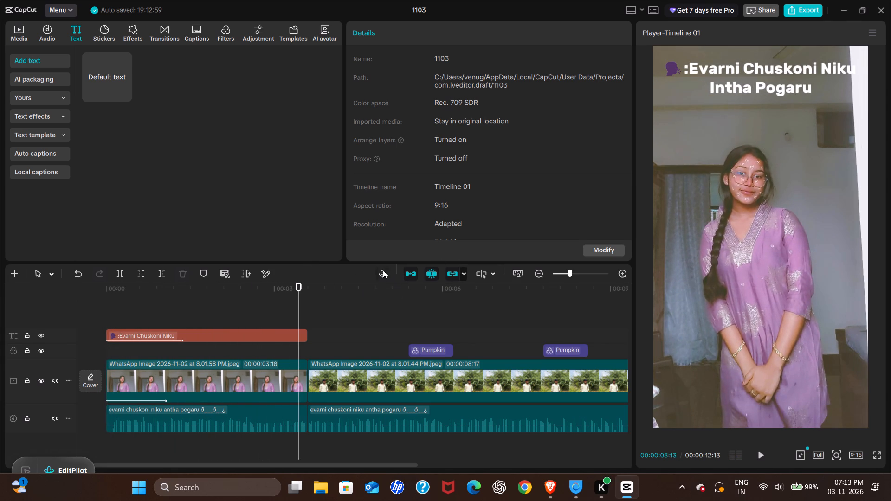
# Search the transitions library for MIX.
pyautogui.press('space')
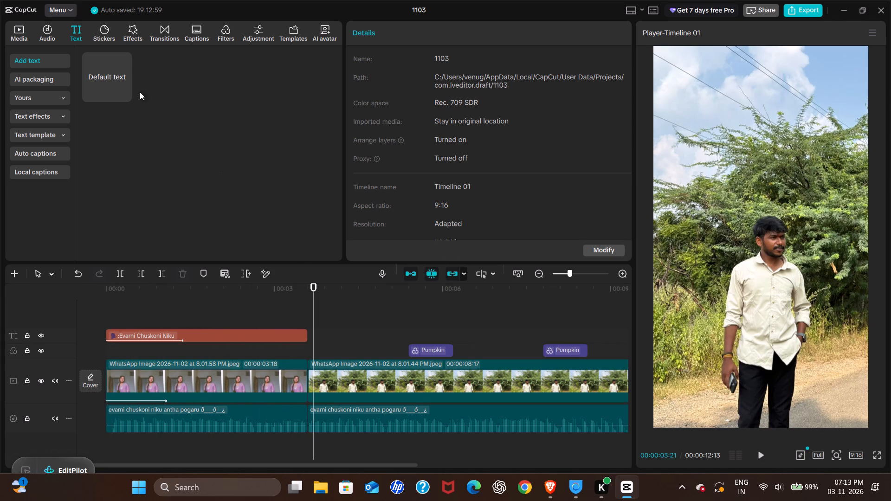
pyautogui.click(156, 32)
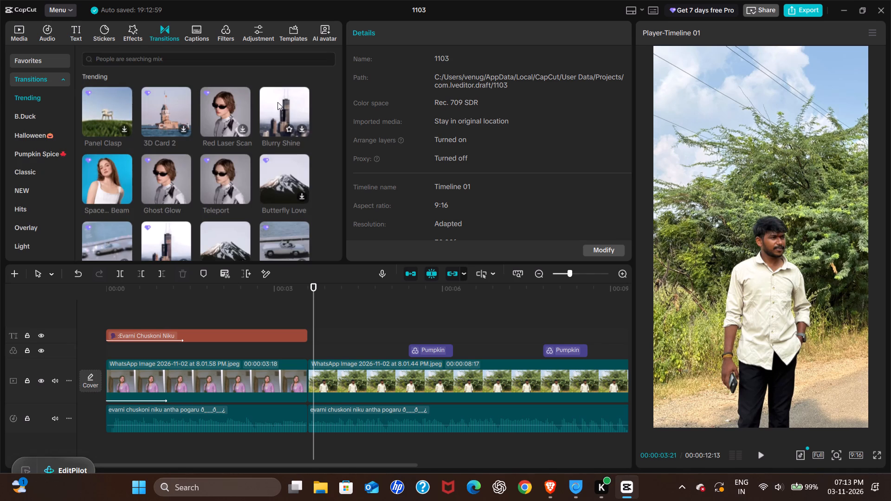
pyautogui.click(206, 68)
pyautogui.click(206, 64)
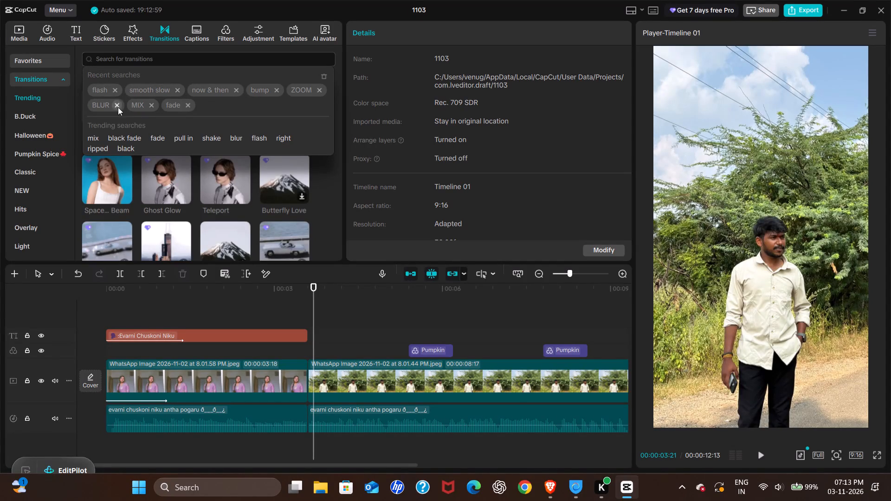
pyautogui.click(140, 103)
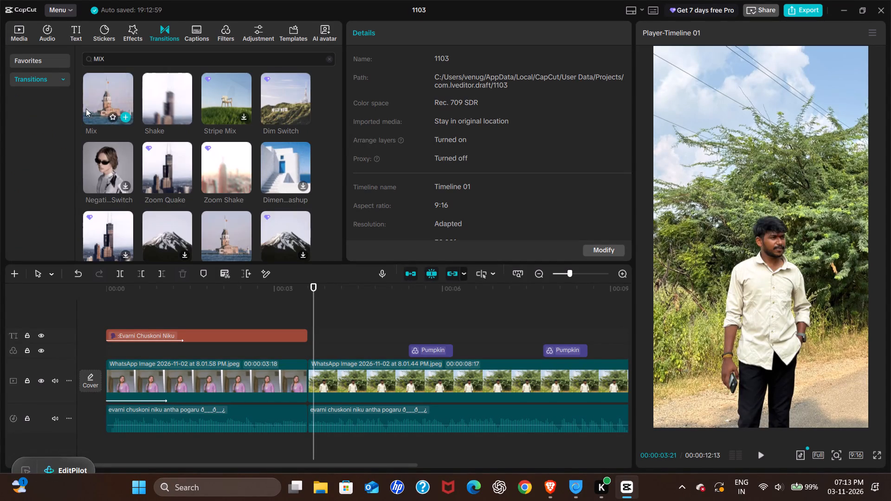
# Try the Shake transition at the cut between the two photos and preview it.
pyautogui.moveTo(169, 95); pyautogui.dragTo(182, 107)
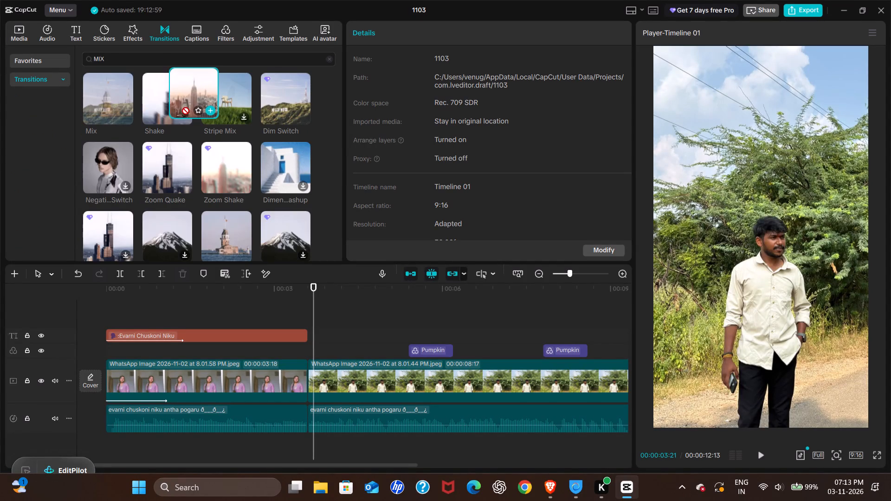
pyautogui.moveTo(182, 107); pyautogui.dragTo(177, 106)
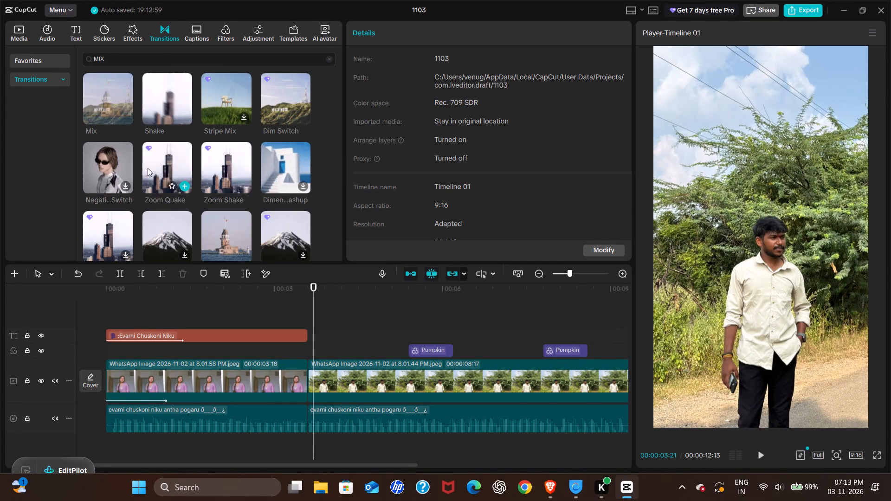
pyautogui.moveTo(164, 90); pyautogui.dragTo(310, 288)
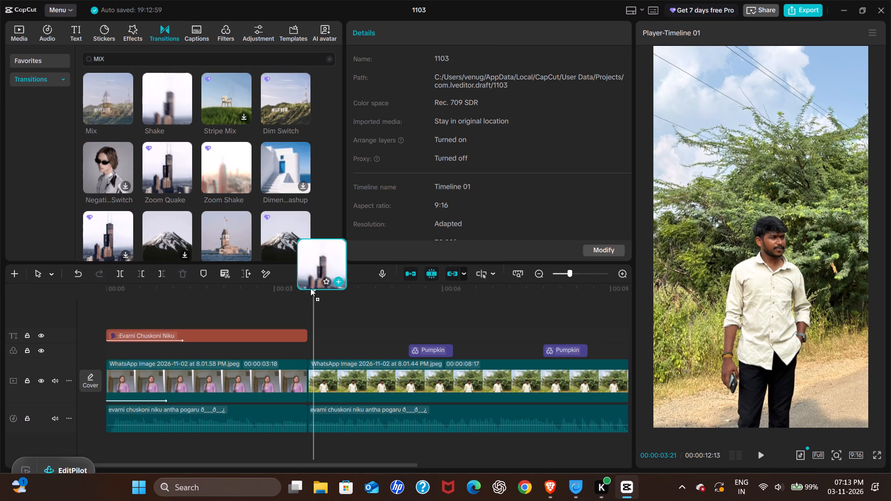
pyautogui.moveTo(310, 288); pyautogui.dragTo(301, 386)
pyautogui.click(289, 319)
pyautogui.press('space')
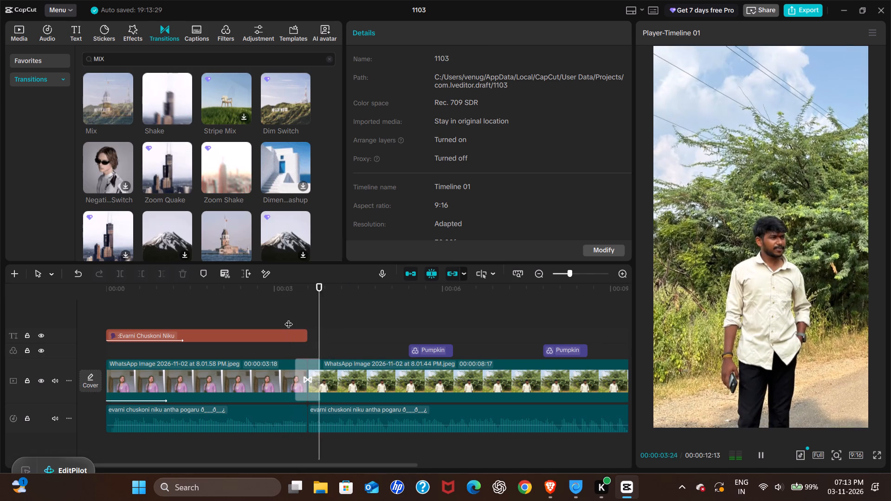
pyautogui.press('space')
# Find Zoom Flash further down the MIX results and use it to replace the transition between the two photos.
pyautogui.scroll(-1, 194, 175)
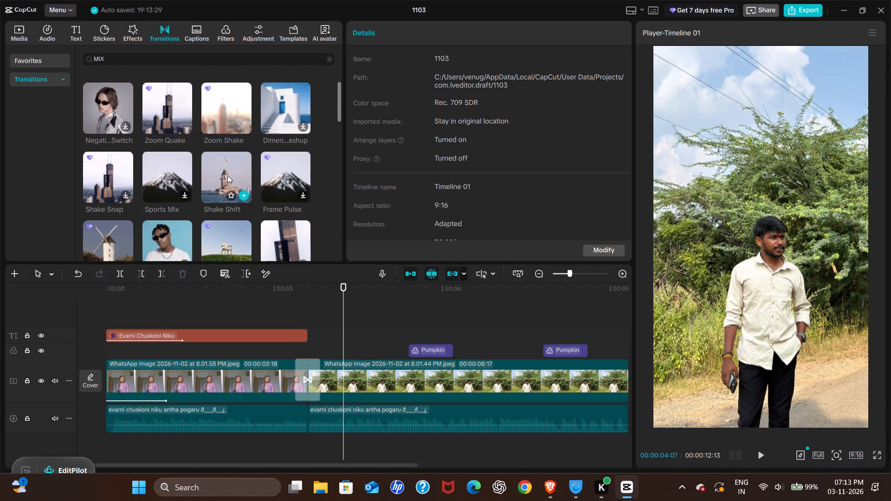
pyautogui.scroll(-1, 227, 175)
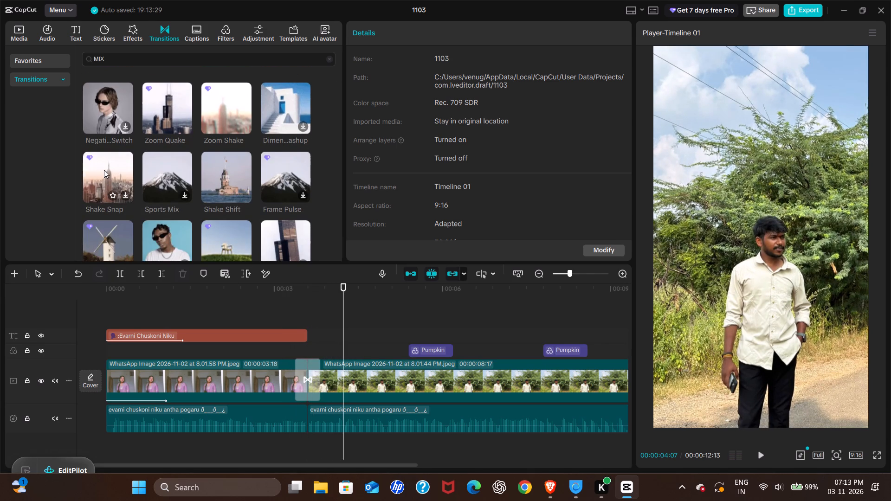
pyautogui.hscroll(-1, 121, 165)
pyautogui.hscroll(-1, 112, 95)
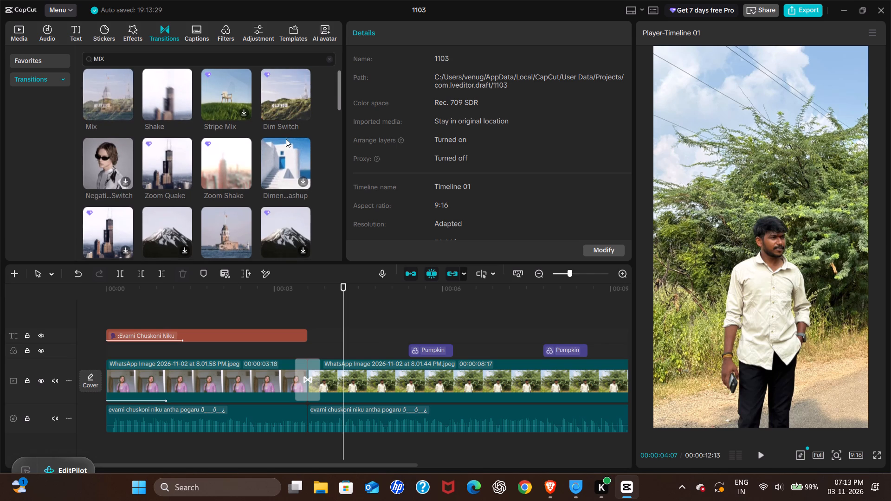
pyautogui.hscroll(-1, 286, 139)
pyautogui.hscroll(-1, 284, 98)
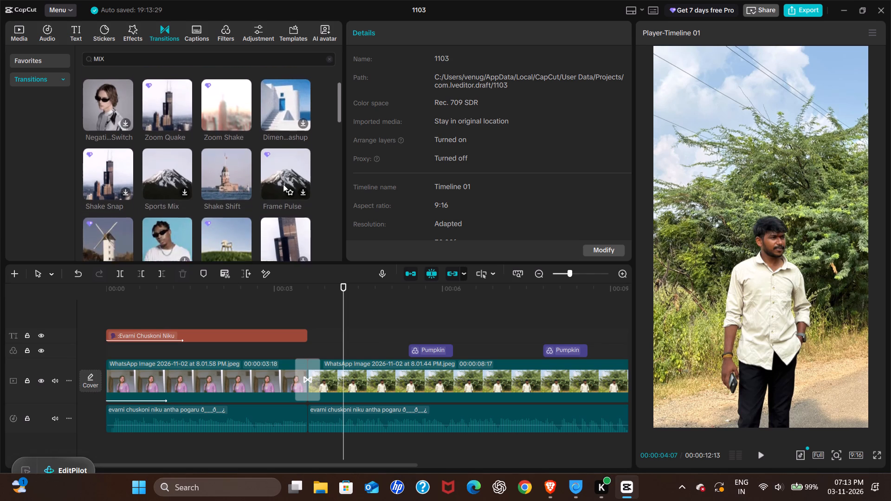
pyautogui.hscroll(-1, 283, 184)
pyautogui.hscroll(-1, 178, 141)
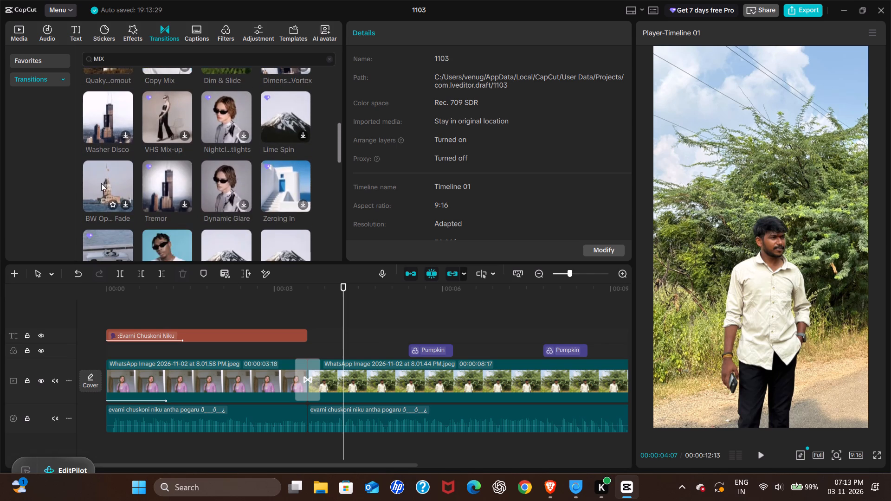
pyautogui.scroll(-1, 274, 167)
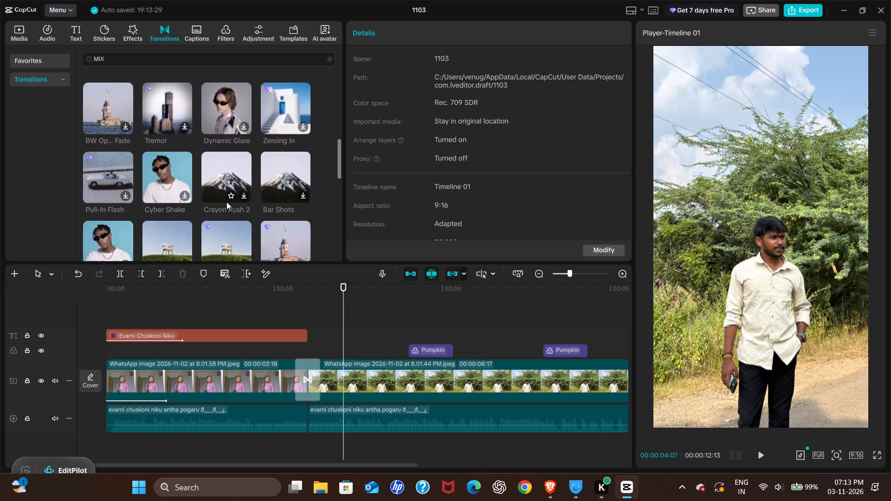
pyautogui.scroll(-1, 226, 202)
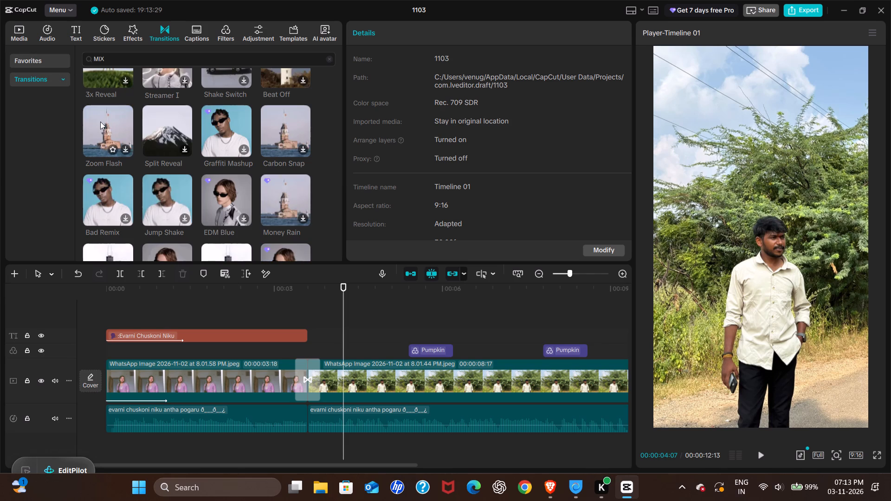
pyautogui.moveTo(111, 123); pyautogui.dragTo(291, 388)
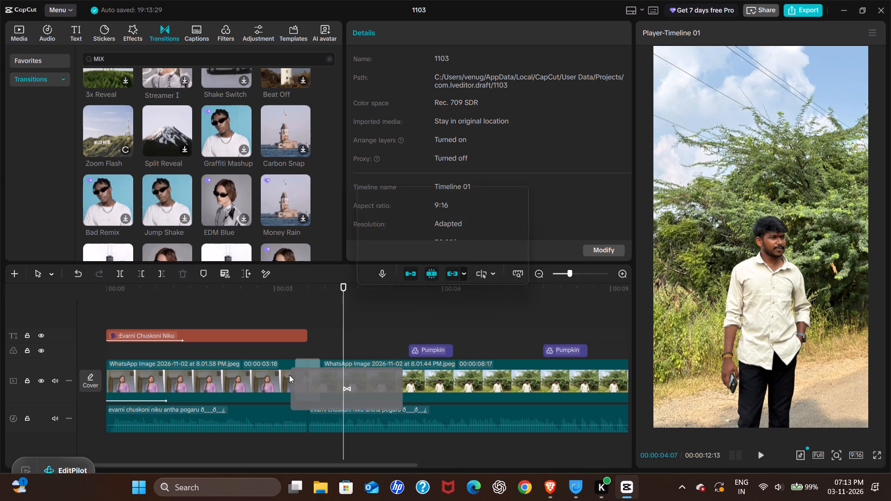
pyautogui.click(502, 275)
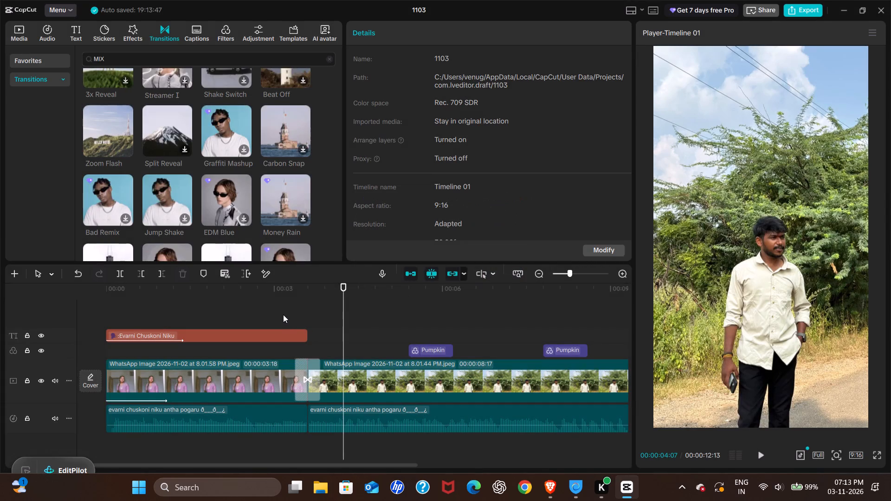
# Play across the cut between the photos to check the Zoom Flash transition.
pyautogui.click(283, 314)
pyautogui.press('space')
pyautogui.press('space')
pyautogui.click(283, 312)
pyautogui.press('space')
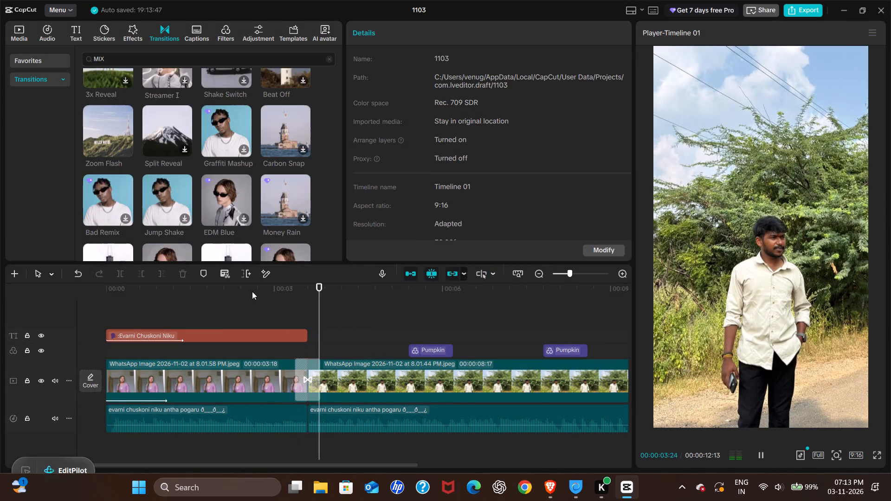
pyautogui.press('space')
# Reapply Zoom Flash at the cut, lengthening the transition to just over 1 second, and preview it.
pyautogui.click(313, 373)
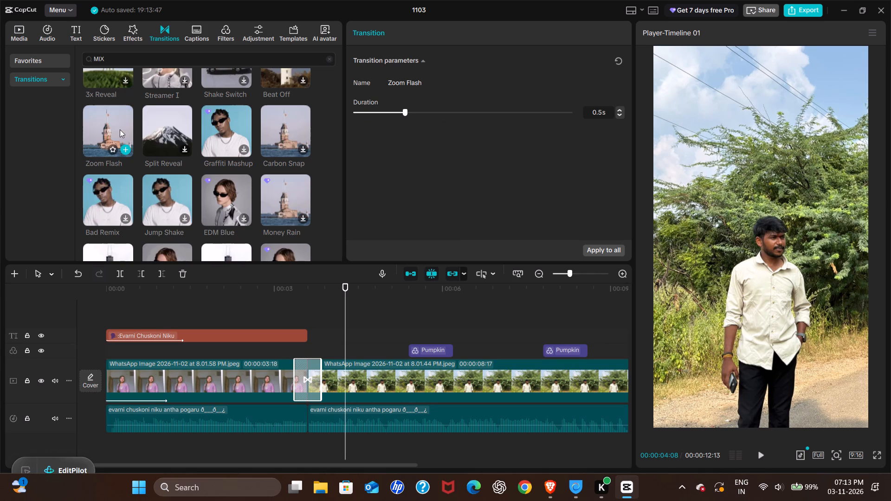
pyautogui.click(90, 128)
pyautogui.moveTo(111, 123); pyautogui.dragTo(295, 386)
pyautogui.click(319, 376)
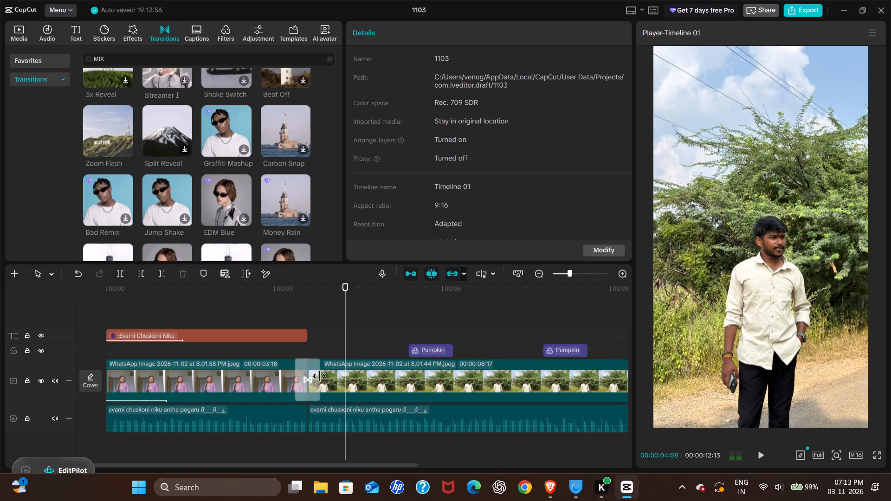
pyautogui.moveTo(320, 378); pyautogui.dragTo(339, 380)
pyautogui.click(261, 305)
pyautogui.press('space')
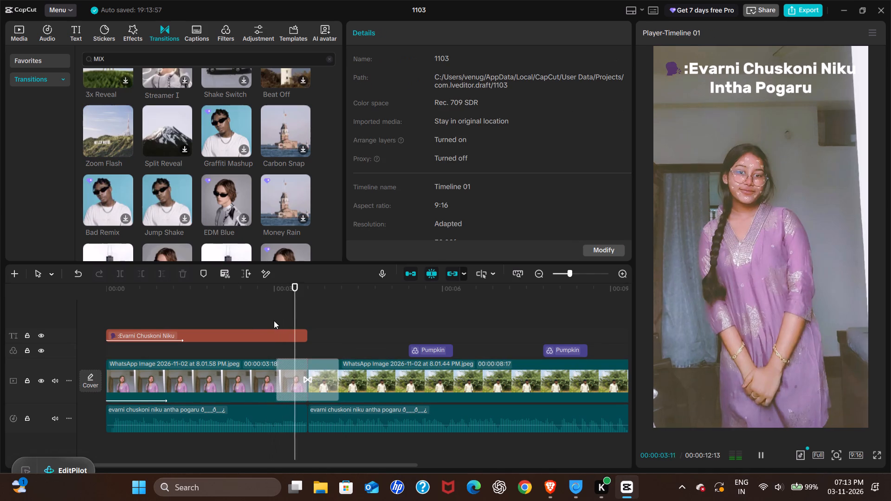
pyautogui.press('space')
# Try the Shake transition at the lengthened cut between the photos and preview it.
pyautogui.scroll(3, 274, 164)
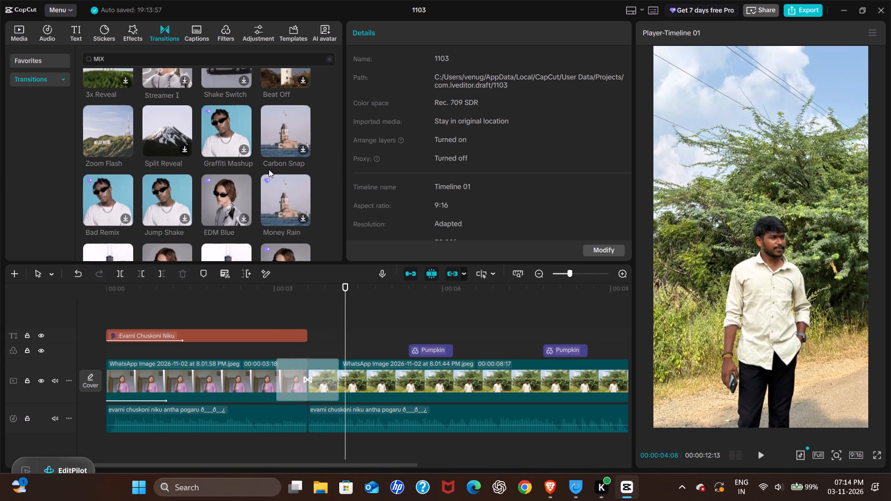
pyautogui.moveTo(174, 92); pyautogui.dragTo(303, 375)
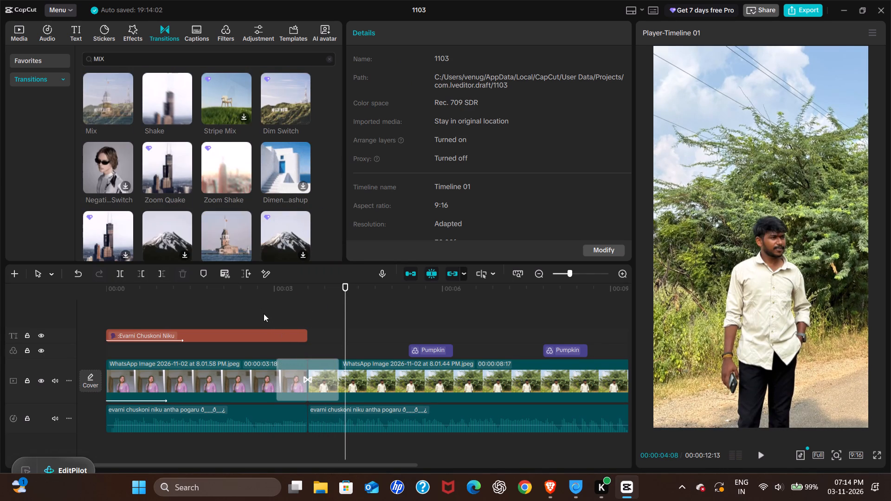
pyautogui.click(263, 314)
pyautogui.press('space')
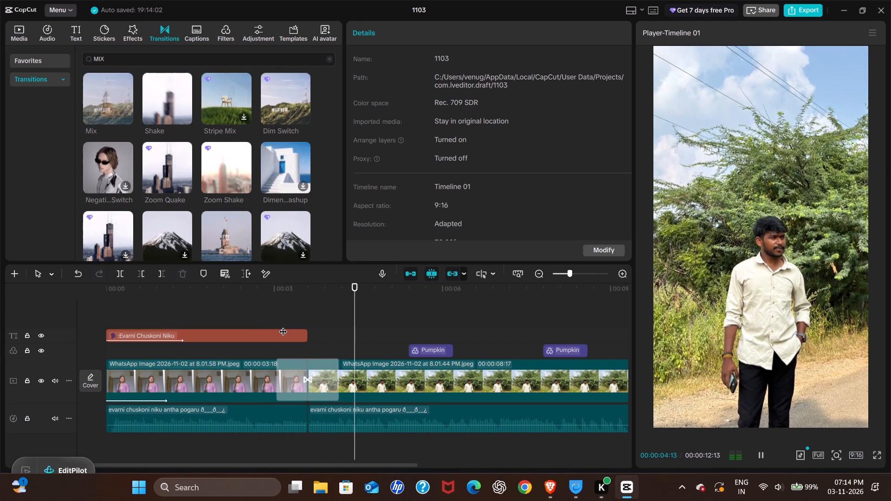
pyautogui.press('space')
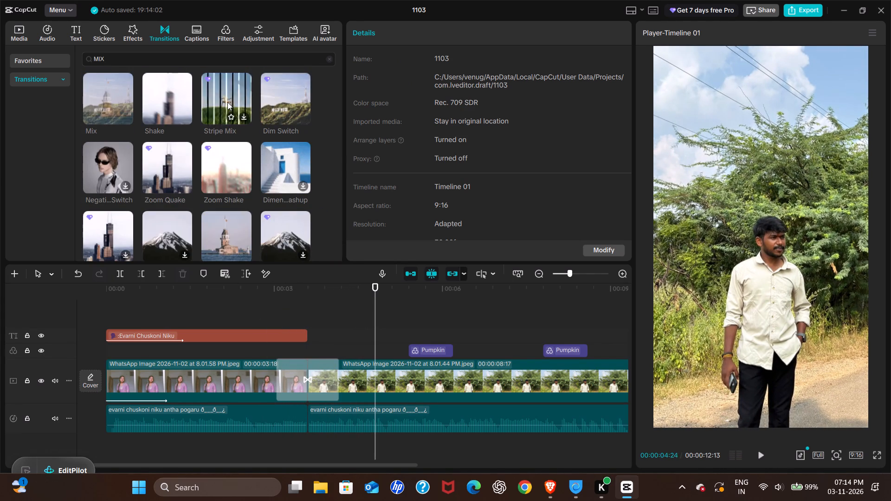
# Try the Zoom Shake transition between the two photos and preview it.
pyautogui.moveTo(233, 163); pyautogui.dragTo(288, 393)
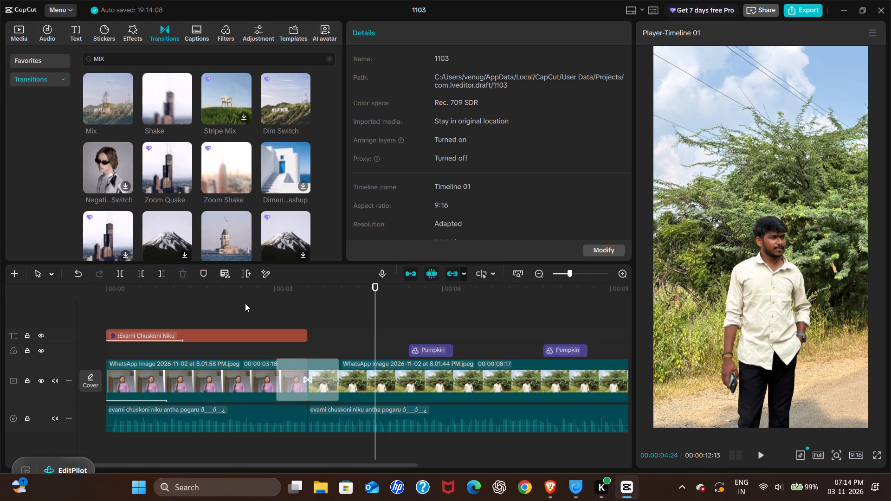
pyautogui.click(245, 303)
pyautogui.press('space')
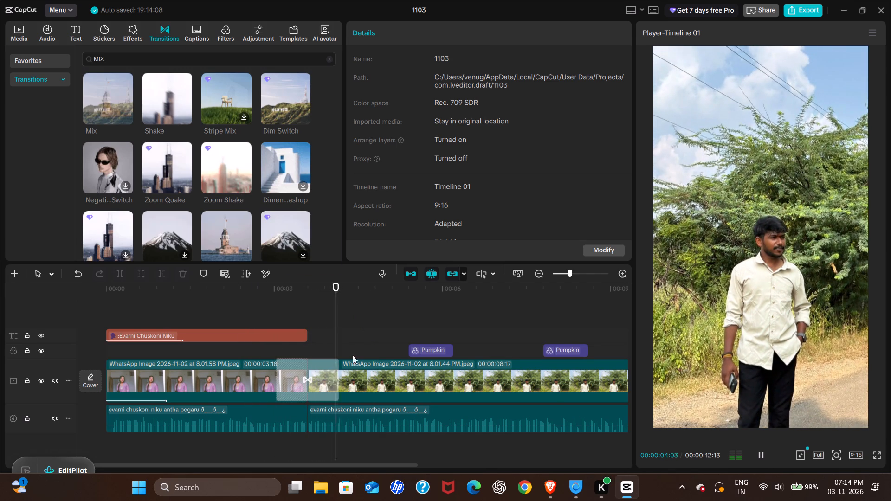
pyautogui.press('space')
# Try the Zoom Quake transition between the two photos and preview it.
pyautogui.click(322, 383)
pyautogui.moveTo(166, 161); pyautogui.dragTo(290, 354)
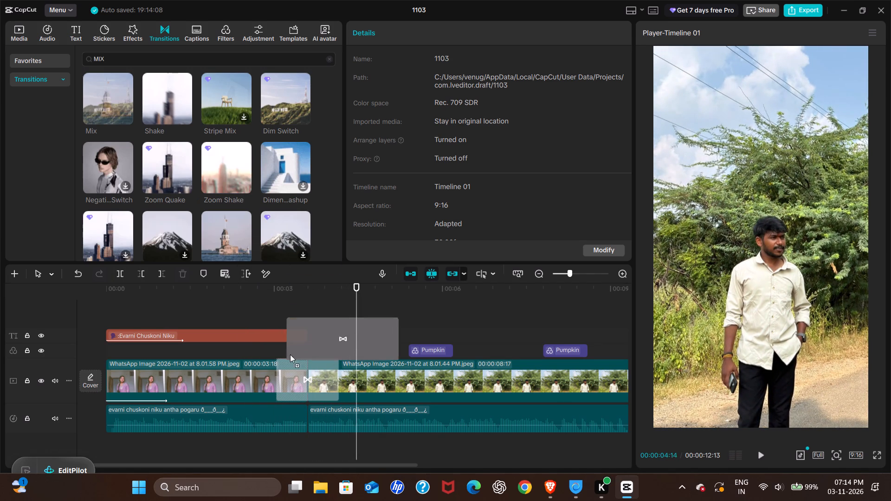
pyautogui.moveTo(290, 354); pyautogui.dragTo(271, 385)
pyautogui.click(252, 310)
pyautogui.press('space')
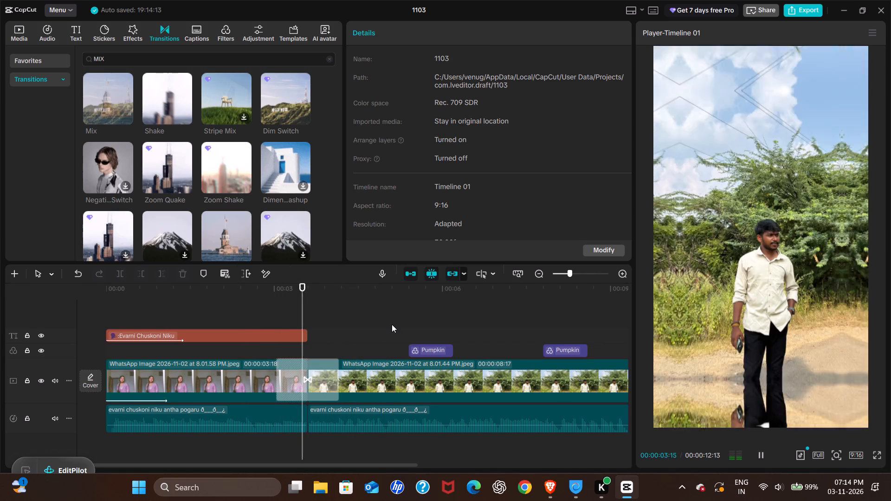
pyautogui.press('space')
# Replace the transition between the two photos with Shake.
pyautogui.moveTo(162, 94); pyautogui.dragTo(280, 376)
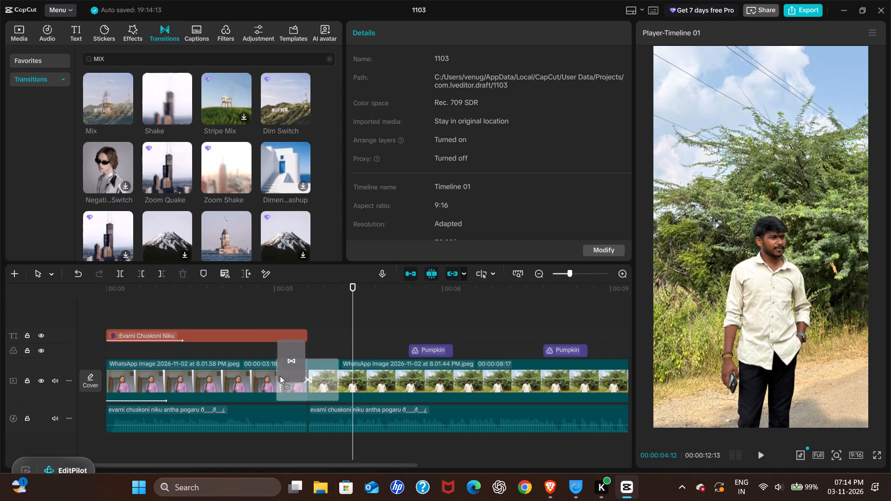
pyautogui.moveTo(280, 376); pyautogui.dragTo(289, 385)
# Search the transitions for "bump" and replace the transition between the two photos with Popup Shift.
pyautogui.click(327, 60)
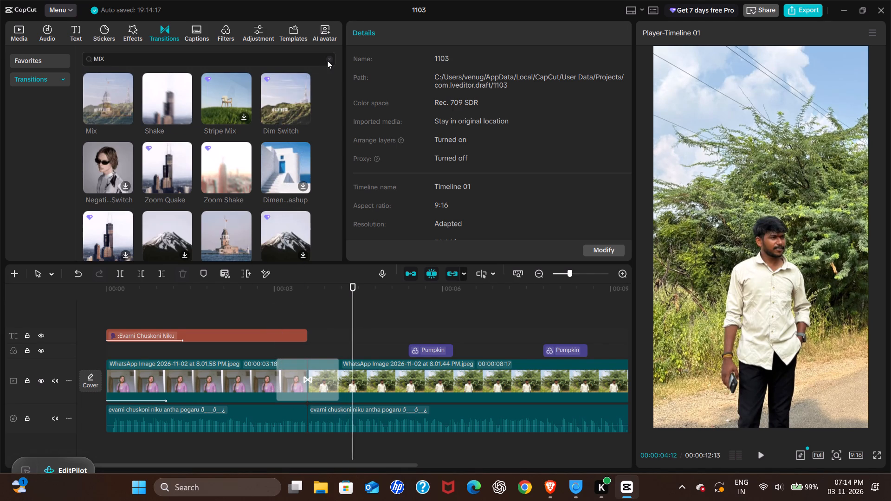
pyautogui.click(234, 58)
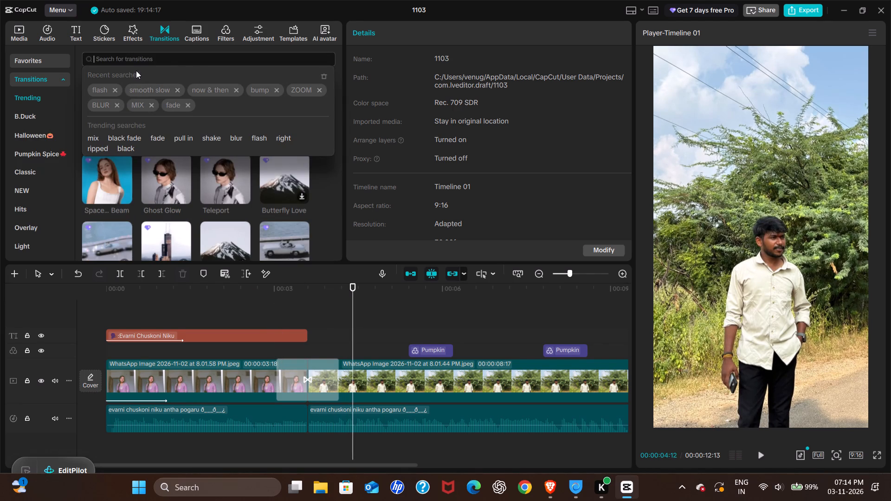
pyautogui.click(259, 89)
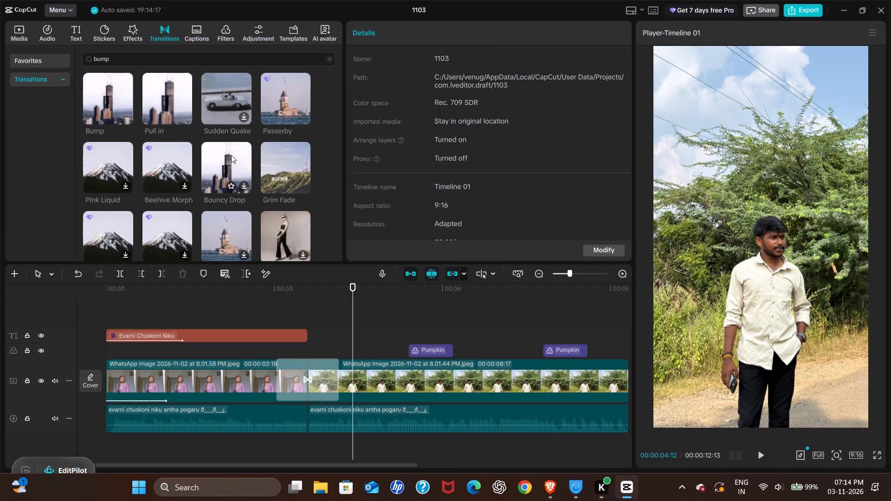
pyautogui.scroll(-1, 174, 175)
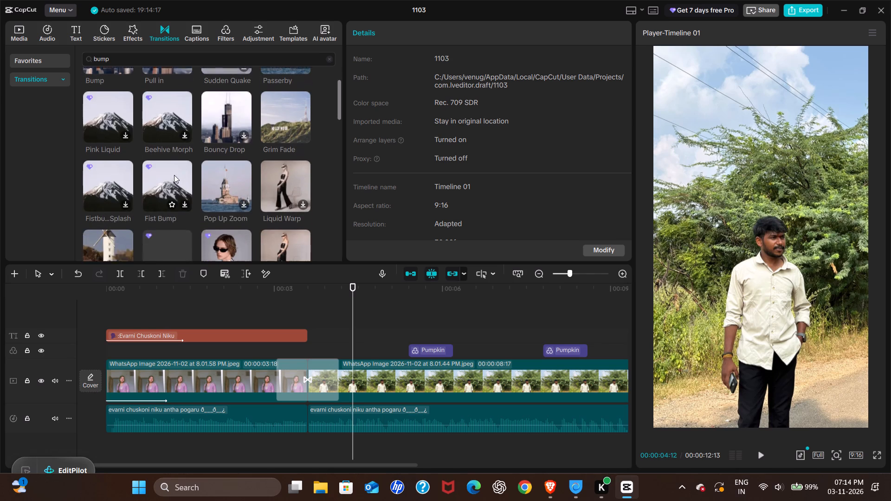
pyautogui.scroll(-1, 174, 175)
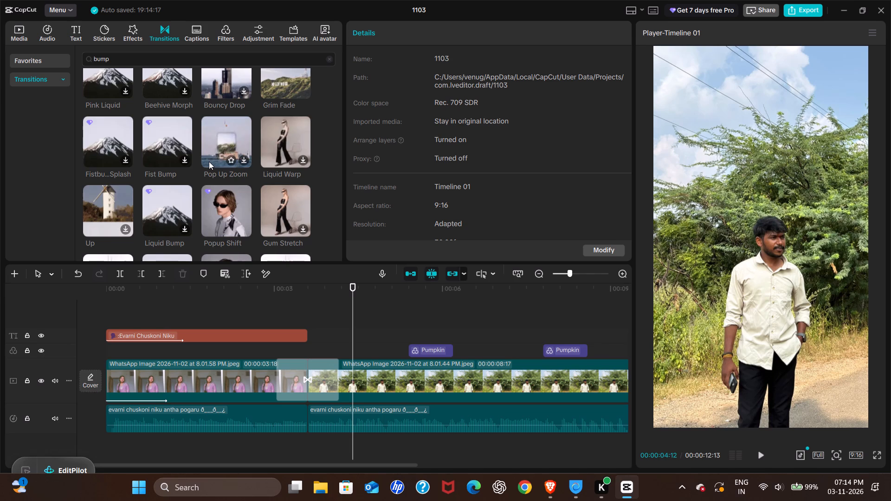
pyautogui.scroll(-1, 209, 161)
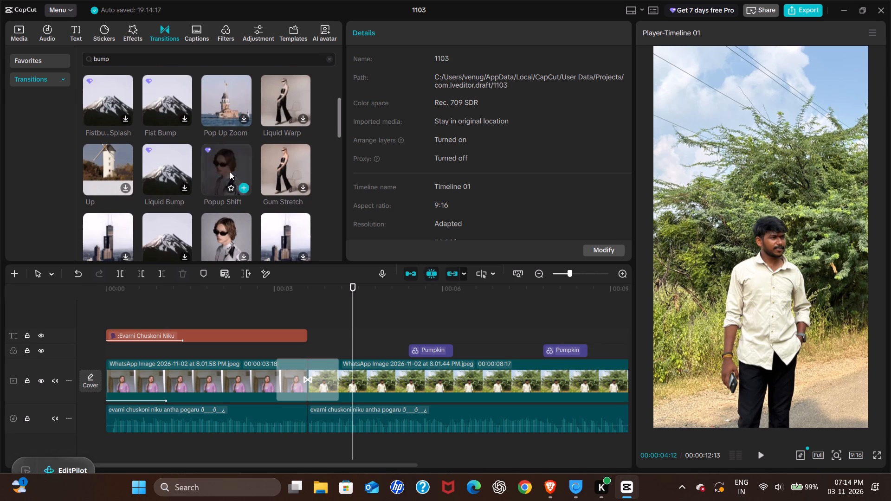
pyautogui.scroll(-1, 230, 172)
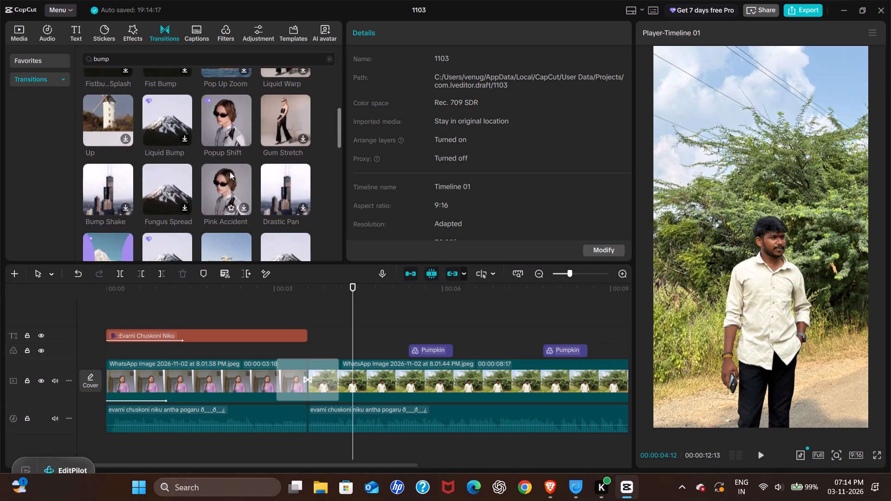
pyautogui.scroll(-1, 230, 172)
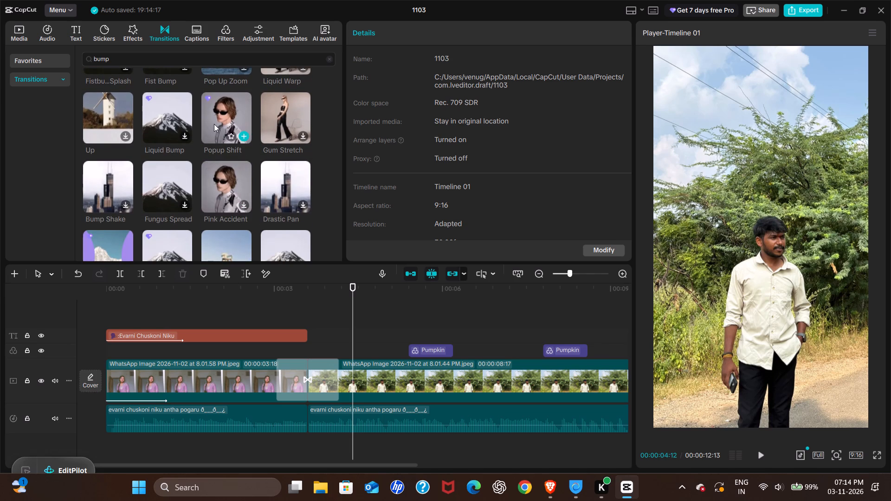
pyautogui.moveTo(220, 117); pyautogui.dragTo(266, 387)
# Play back the cut between the two photos several times to check the Popup Shift transition.
pyautogui.click(256, 321)
pyautogui.press('space')
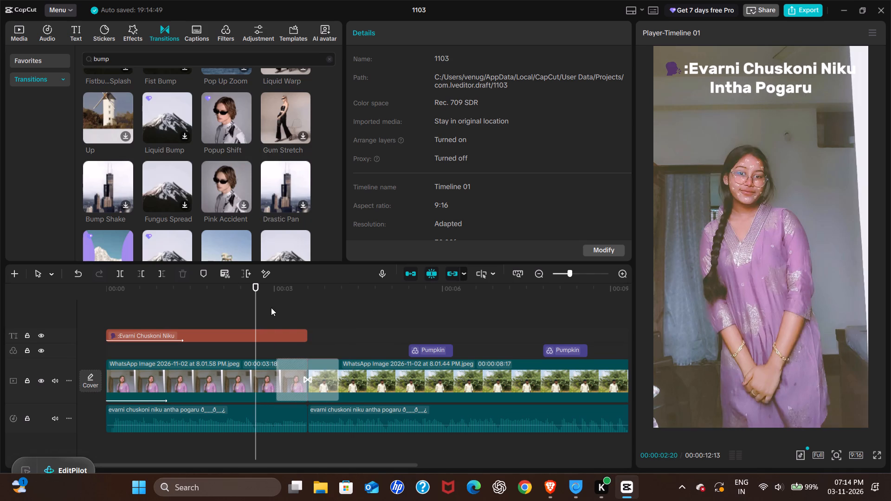
pyautogui.press('space')
pyautogui.press('space')
pyautogui.press('space')
pyautogui.press('space')
pyautogui.press('space')
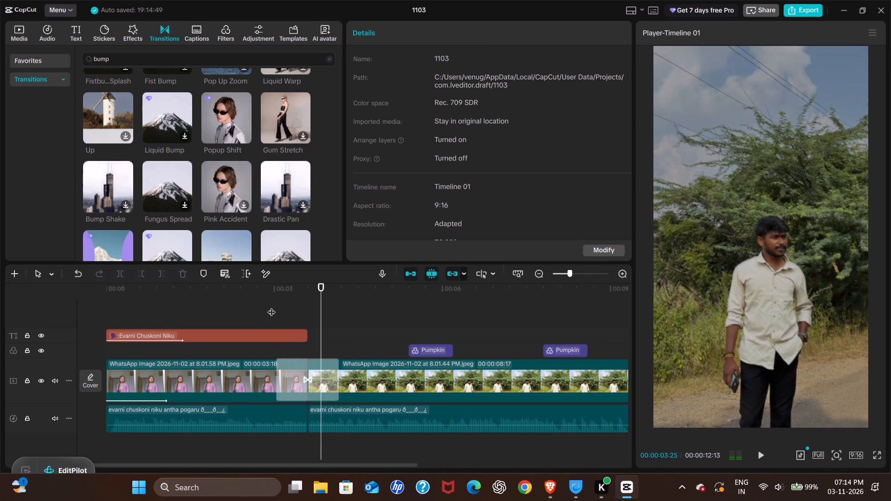
pyautogui.press('space')
pyautogui.click(275, 311)
pyautogui.press('space')
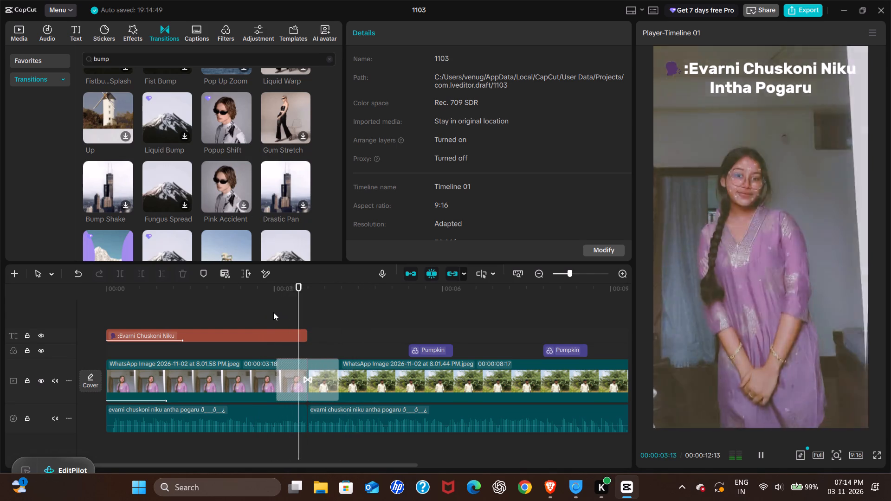
pyautogui.click(273, 313)
pyautogui.press('space')
pyautogui.press('space')
pyautogui.press('space')
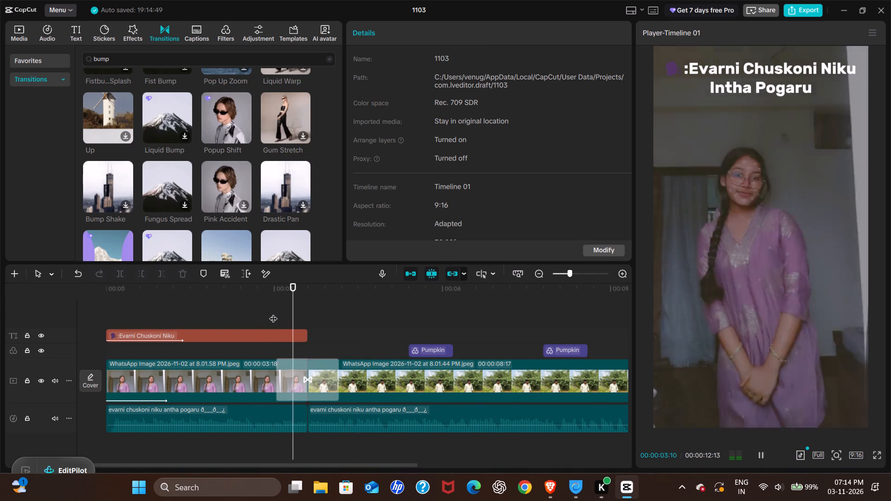
pyautogui.press('space')
pyautogui.press('space')
pyautogui.press('space')
pyautogui.press('space')
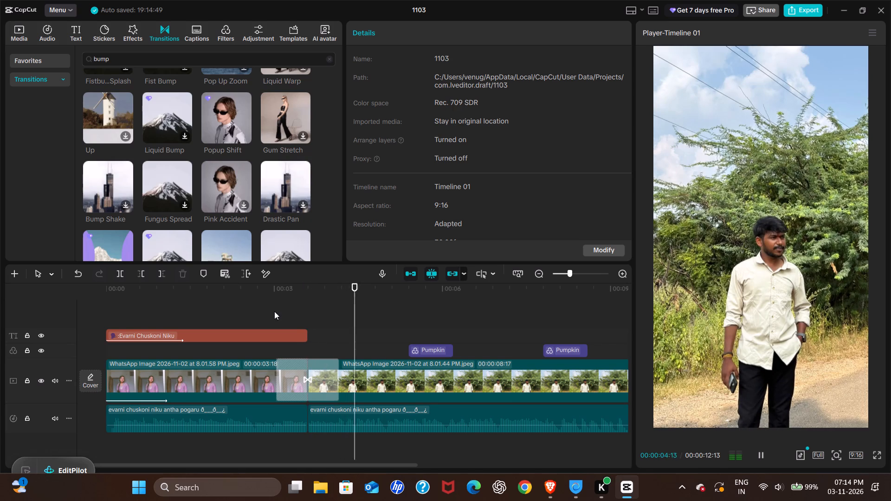
# Play through the second photo and check how the middle Pumpkin filter fades in and out.
pyautogui.hscroll(-1, 268, 302)
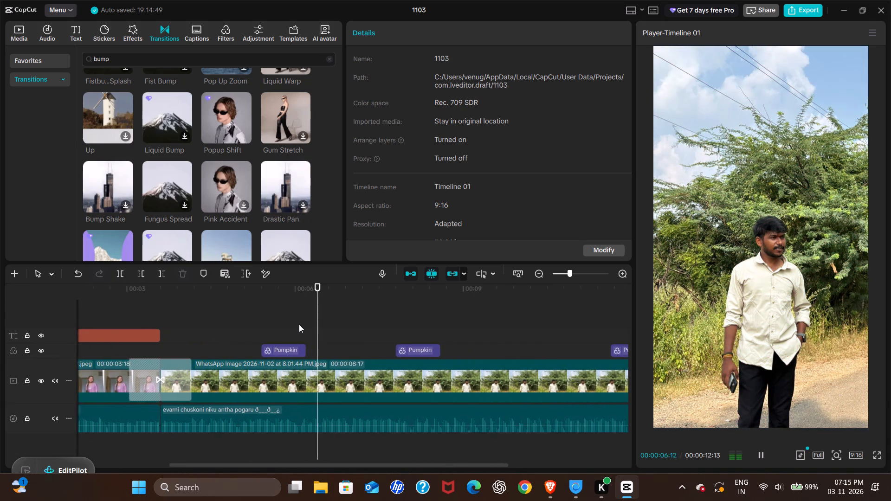
pyautogui.hscroll(-1, 299, 324)
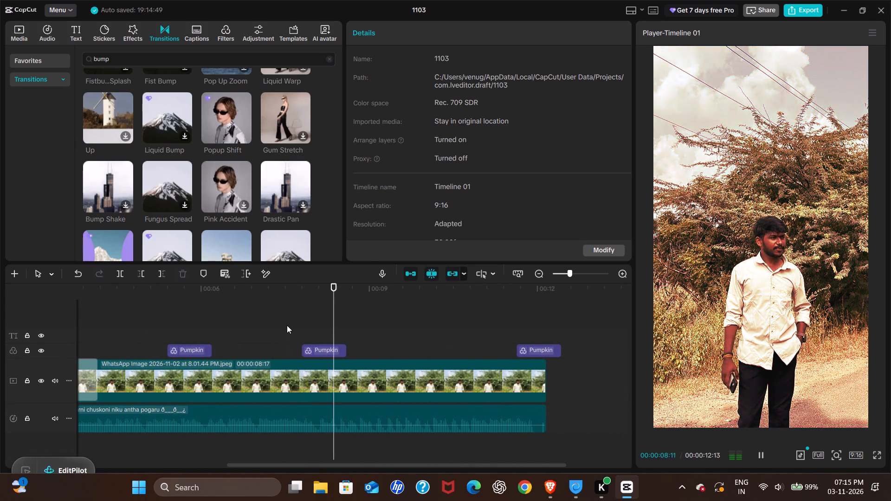
pyautogui.click(284, 333)
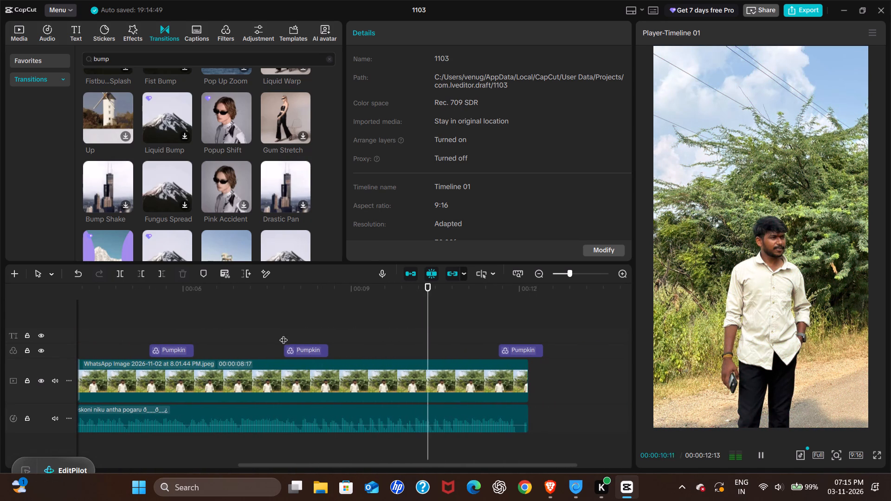
pyautogui.click(291, 354)
pyautogui.press('space')
pyautogui.press('space')
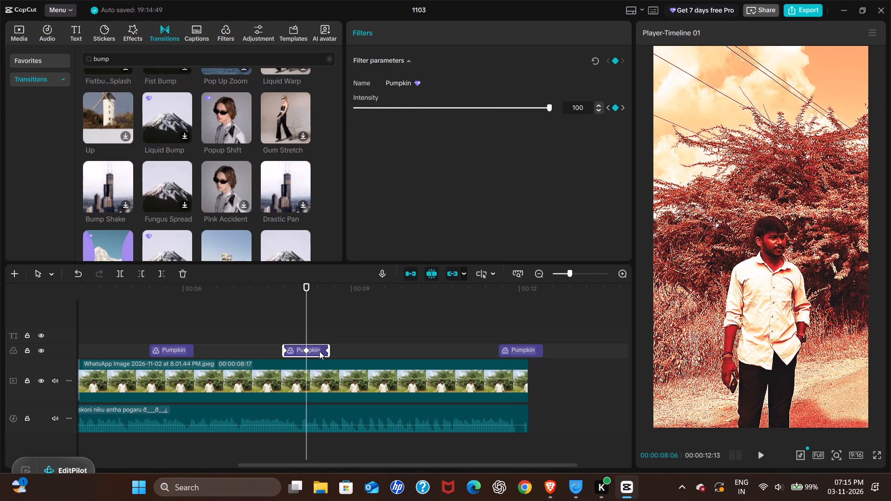
pyautogui.press('space')
pyautogui.press('space')
pyautogui.click(295, 332)
pyautogui.press('space')
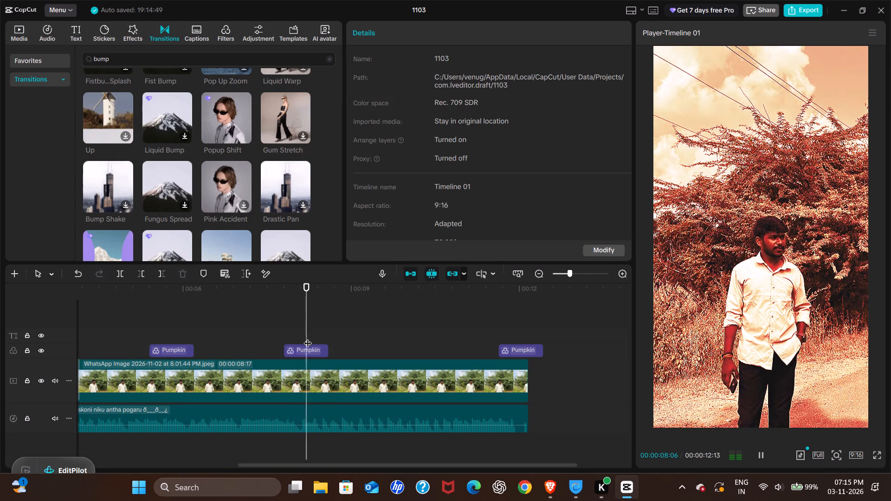
pyautogui.press('space')
pyautogui.press('space')
pyautogui.press('space')
# Move the middle Pumpkin filter's closing keyframe earlier, to about 00:00:08:10 just after its peak keyframe, and preview the fade.
pyautogui.click(317, 352)
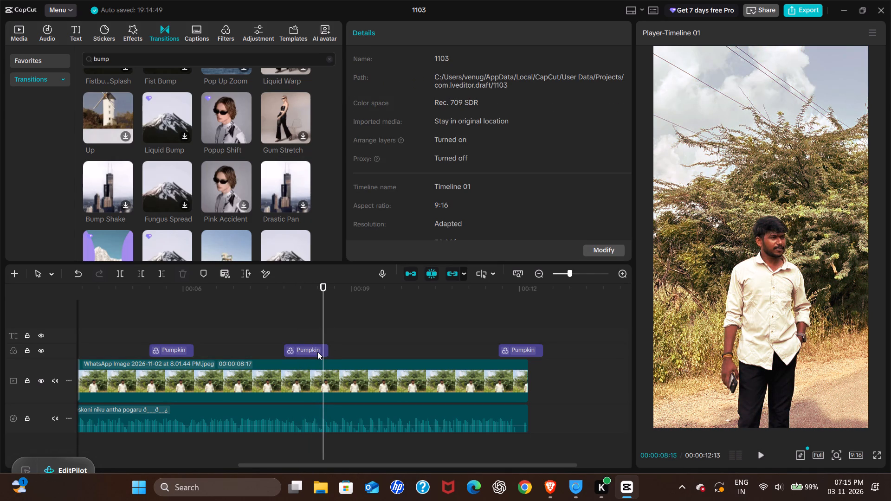
pyautogui.doubleClick(328, 350)
pyautogui.moveTo(328, 350); pyautogui.dragTo(323, 347)
pyautogui.click(327, 350)
pyautogui.moveTo(324, 350); pyautogui.dragTo(315, 347)
pyautogui.click(290, 334)
pyautogui.press('space')
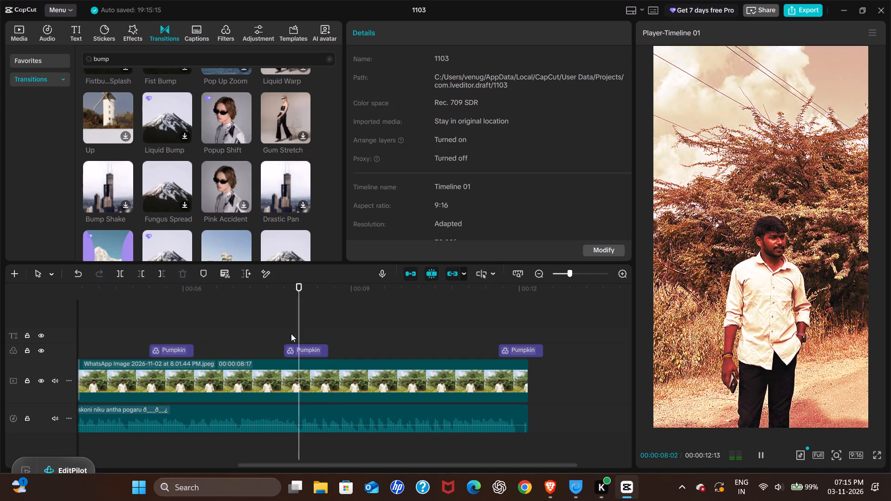
pyautogui.press('space')
pyautogui.click(310, 346)
# Move the first Pumpkin filter's closing keyframe earlier, to near the 6-second mark, and preview the fade.
pyautogui.click(159, 335)
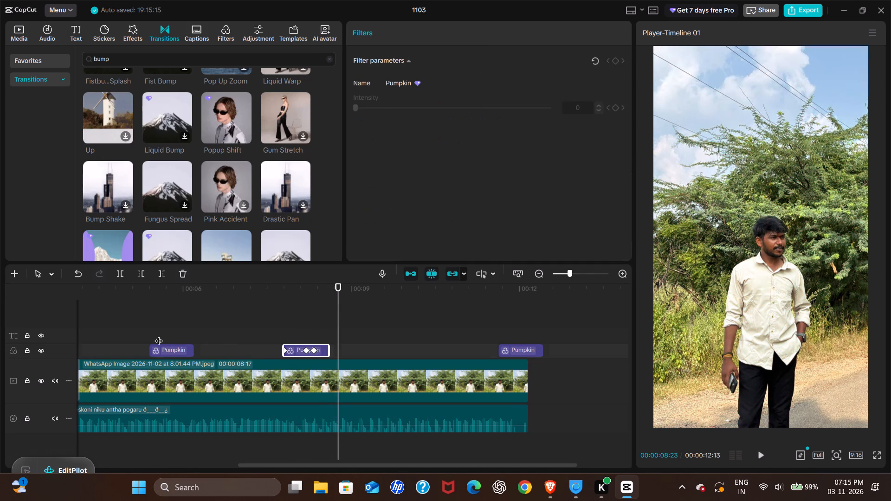
pyautogui.press('space')
pyautogui.click(180, 347)
pyautogui.press('space')
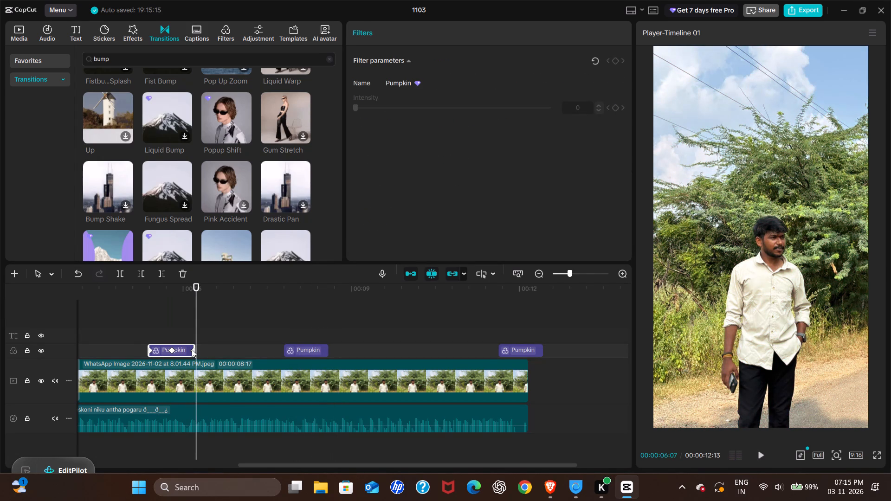
pyautogui.click(192, 349)
pyautogui.moveTo(193, 349); pyautogui.dragTo(185, 348)
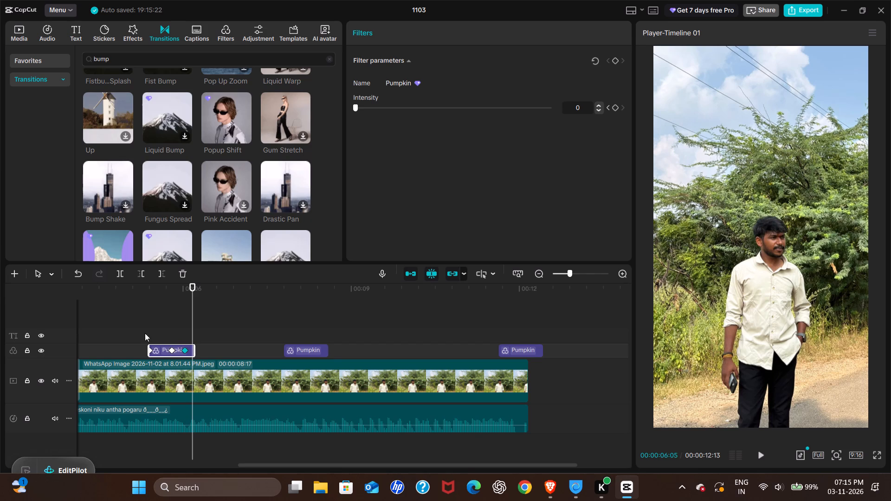
pyautogui.click(145, 333)
pyautogui.press('space')
pyautogui.click(141, 328)
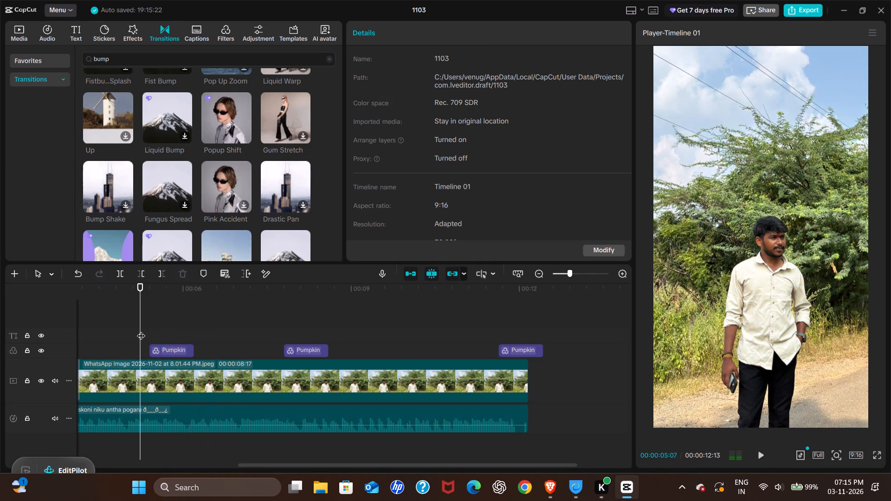
pyautogui.press('space')
# Shift the middle Pumpkin filter's closing keyframe slightly past 00:00:08:10 and replay from the first Pumpkin filter.
pyautogui.hscroll(-1, 142, 332)
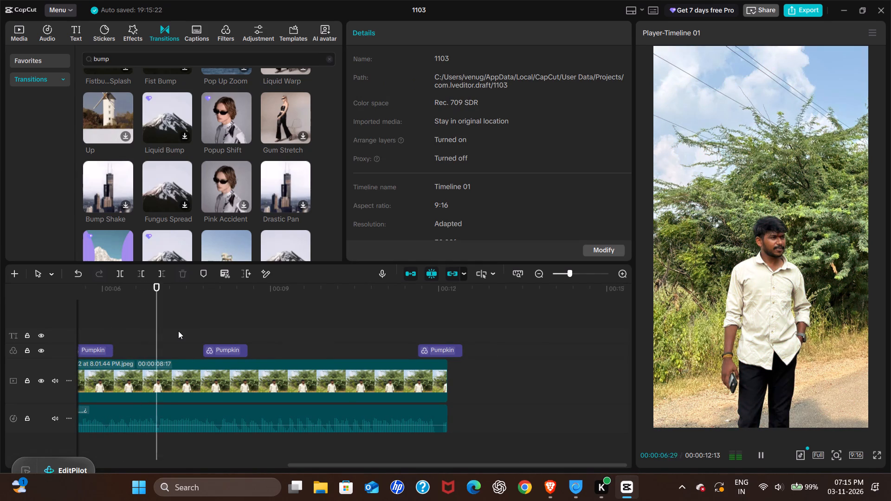
pyautogui.press('space')
pyautogui.click(235, 353)
pyautogui.moveTo(232, 350); pyautogui.dragTo(233, 352)
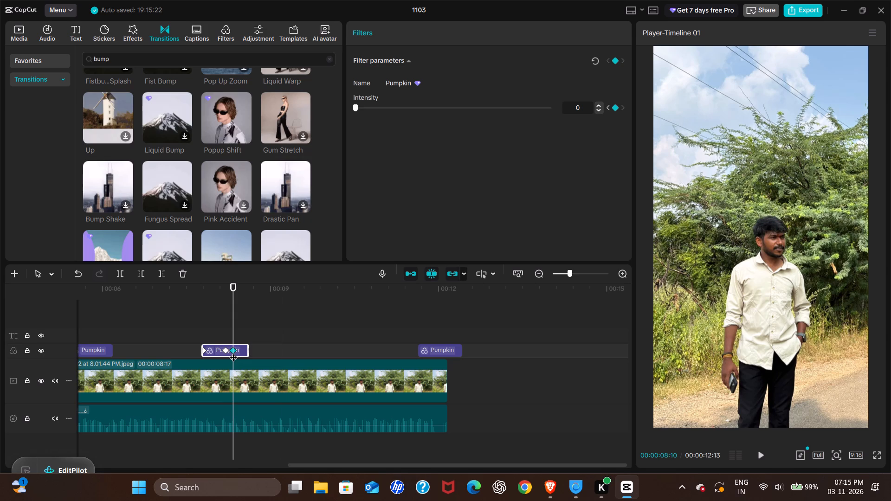
pyautogui.moveTo(233, 352); pyautogui.dragTo(236, 354)
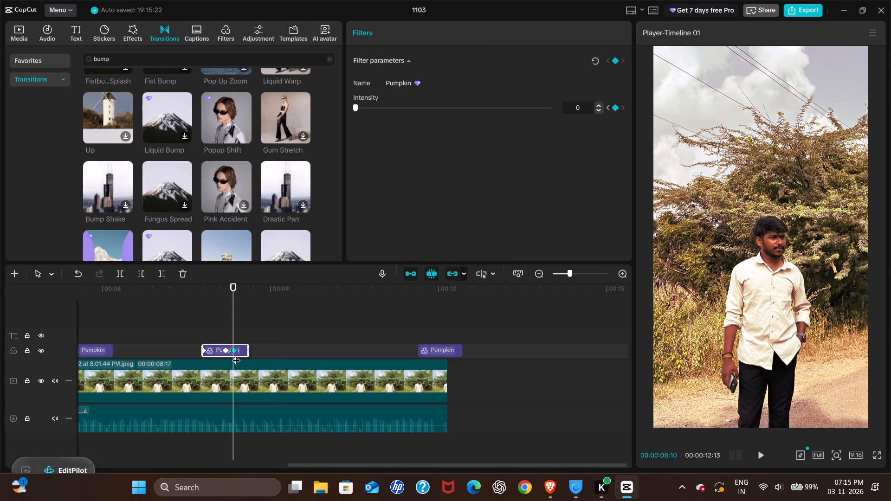
pyautogui.moveTo(236, 354); pyautogui.dragTo(237, 355)
pyautogui.hscroll(1, 178, 340)
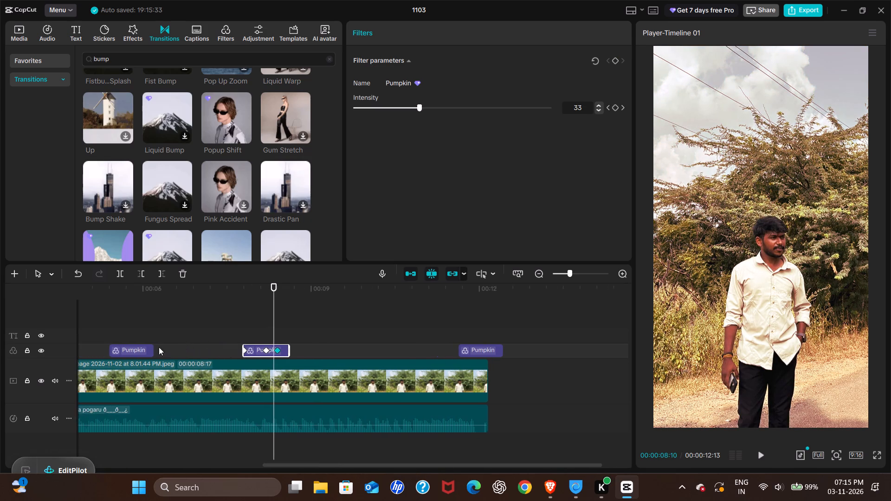
pyautogui.hscroll(1, 159, 347)
pyautogui.click(157, 348)
pyautogui.click(129, 332)
pyautogui.press('space')
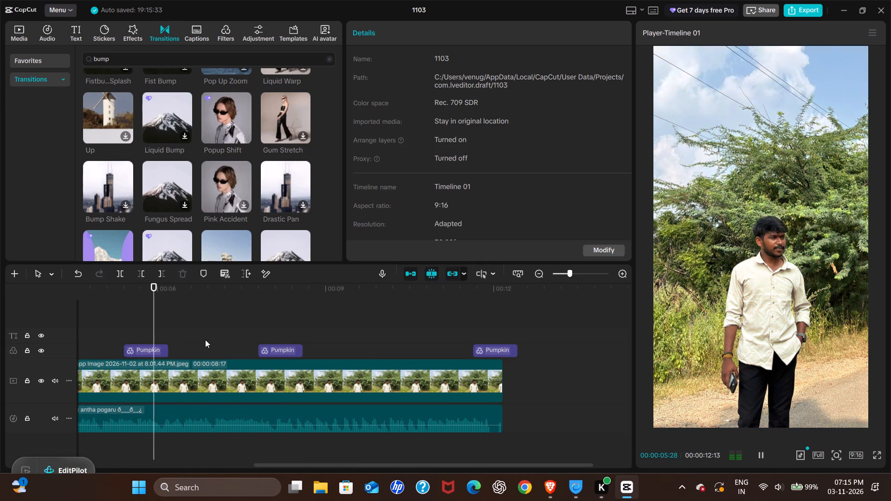
# Trim the end of the last Pumpkin filter to match the end of the second photo, at 00:00:12:05.
pyautogui.hscroll(-1, 211, 336)
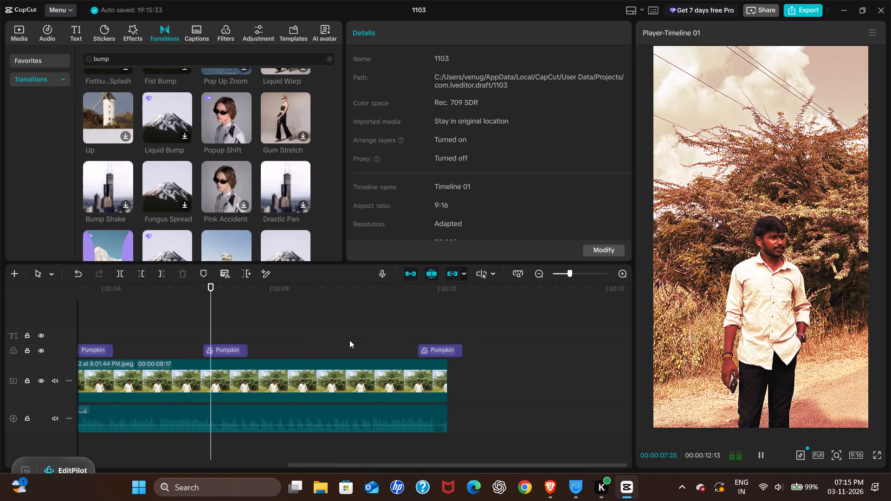
pyautogui.click(458, 347)
pyautogui.click(463, 350)
pyautogui.moveTo(463, 350); pyautogui.dragTo(443, 347)
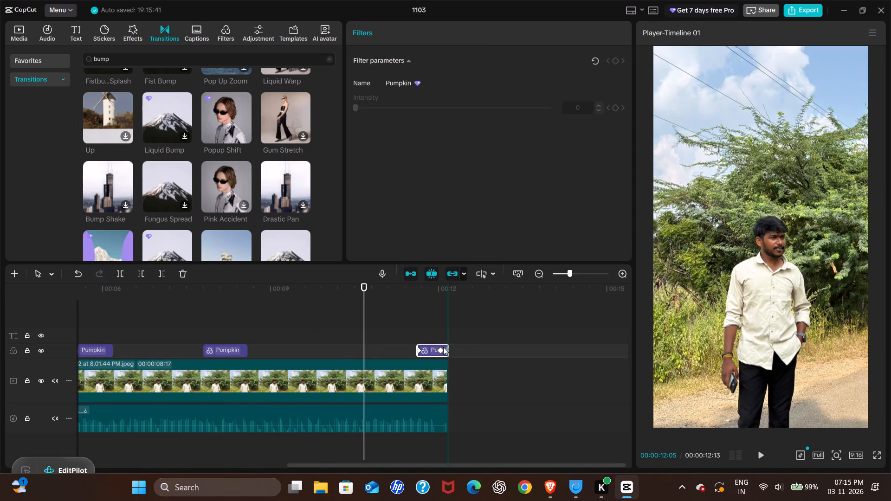
pyautogui.press('space')
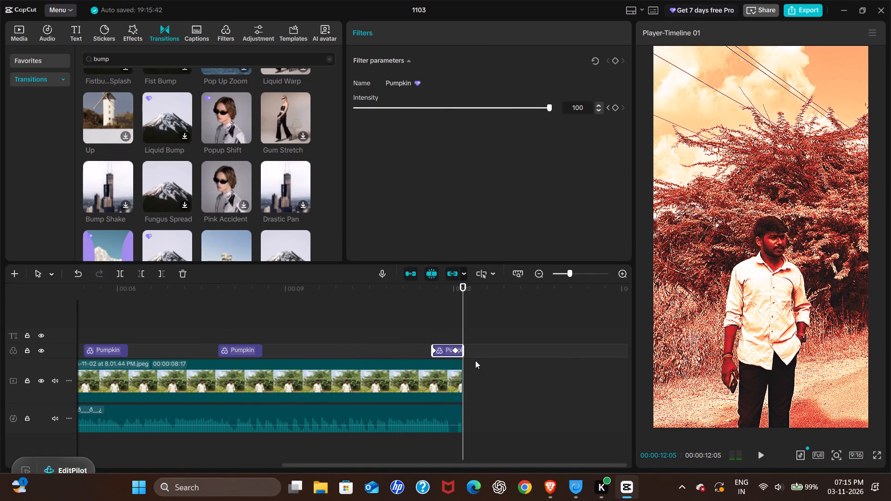
# Play the timeline from the start through the first Pumpkin flash to check the caption, photo transition and filter timing.
pyautogui.hscroll(6, 430, 362)
pyautogui.click(347, 326)
pyautogui.moveTo(347, 326); pyautogui.dragTo(29, 327)
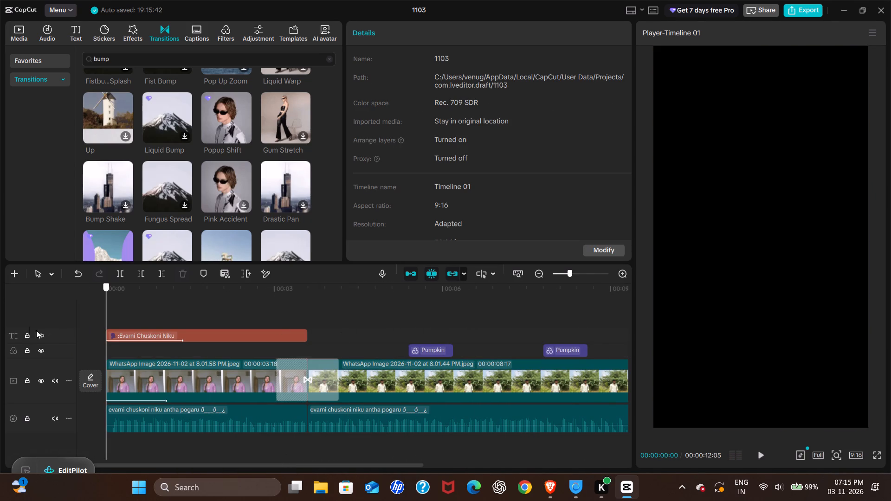
pyautogui.press('space')
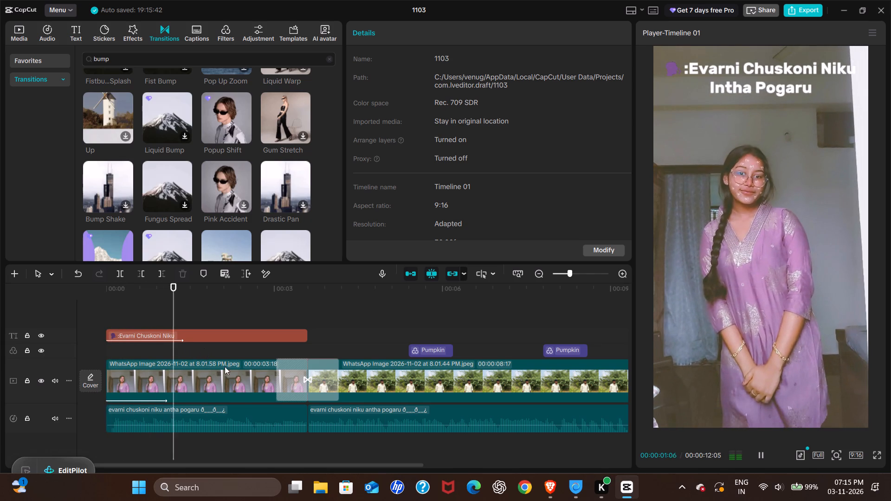
pyautogui.press('space')
pyautogui.press('space')
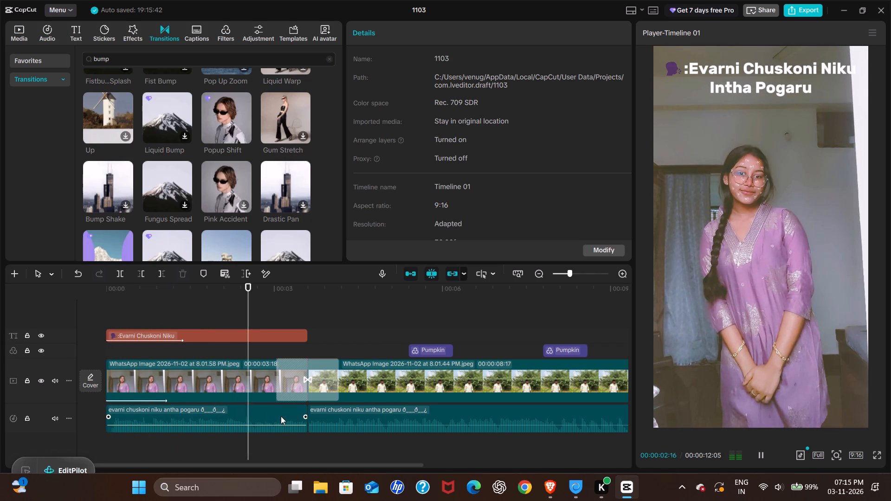
pyautogui.press('space')
pyautogui.press('space')
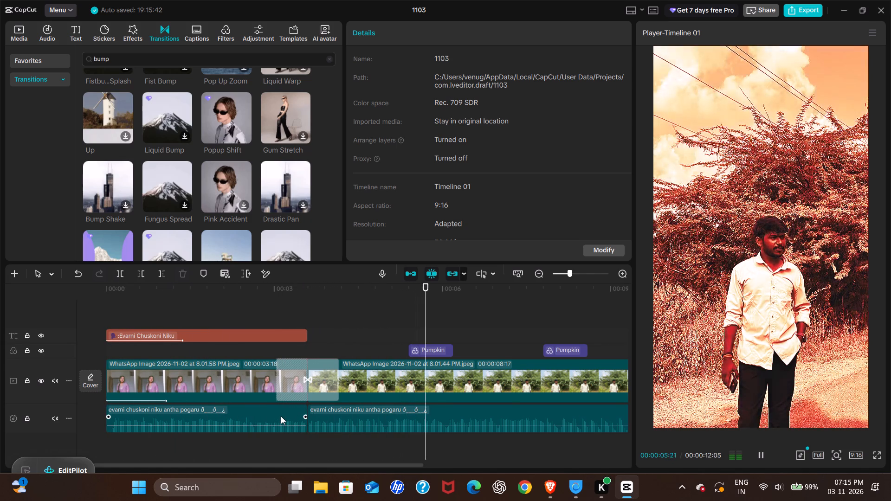
pyautogui.press('space')
pyautogui.press('space')
pyautogui.press('space')
pyautogui.doubleClick(316, 349)
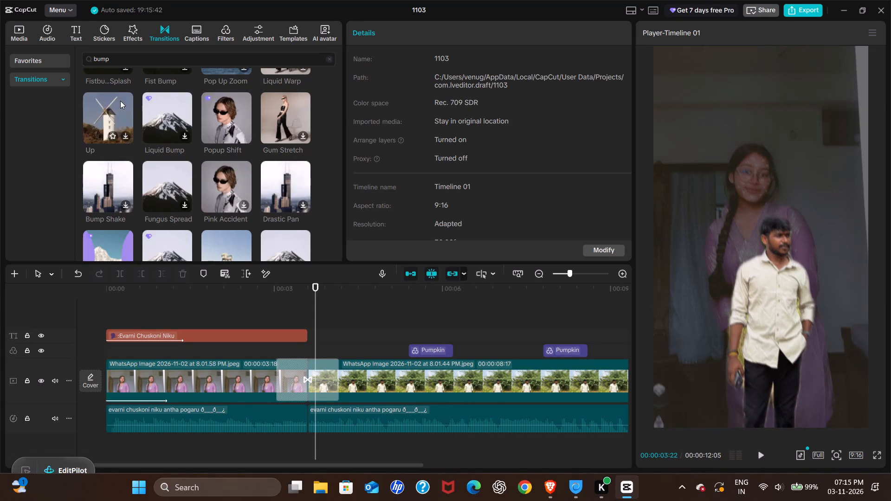
# Preview the imported original video to examine the captions shown over its second part.
pyautogui.scroll(10, 122, 104)
pyautogui.click(17, 33)
pyautogui.click(131, 101)
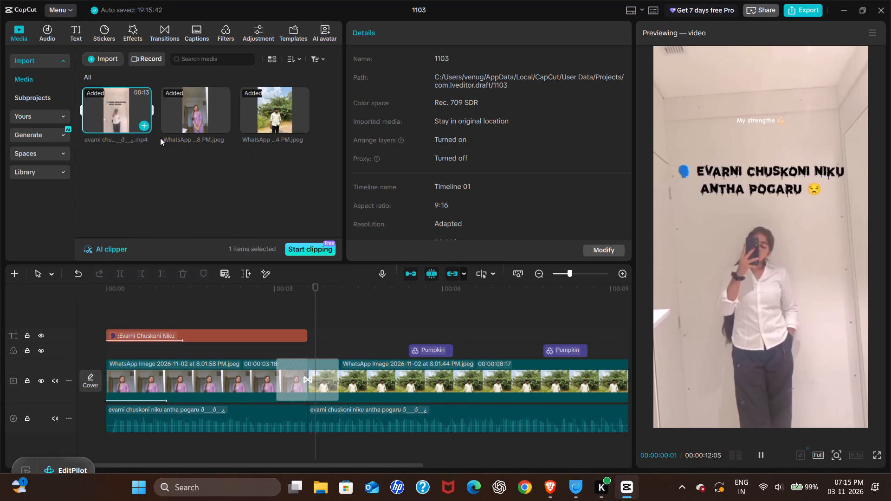
pyautogui.click(111, 109)
pyautogui.click(122, 107)
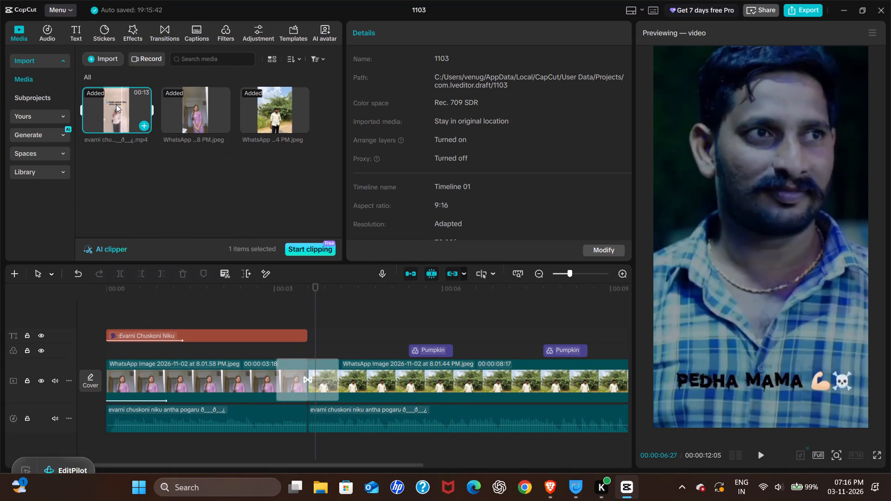
pyautogui.click(116, 104)
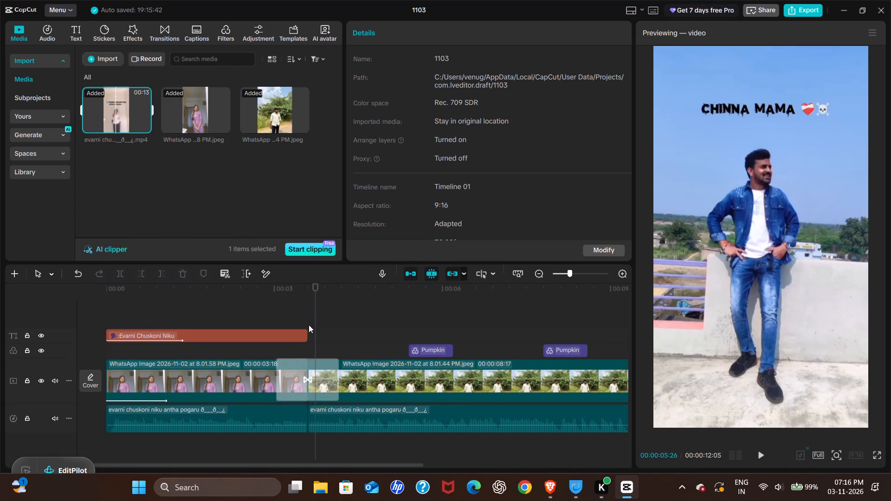
# Duplicate the "Evarni Chuskoni Niku Intha Pogaru" caption at 00:00:03:18 and extend the copy over the second photo.
pyautogui.click(313, 328)
pyautogui.moveTo(315, 331); pyautogui.dragTo(311, 328)
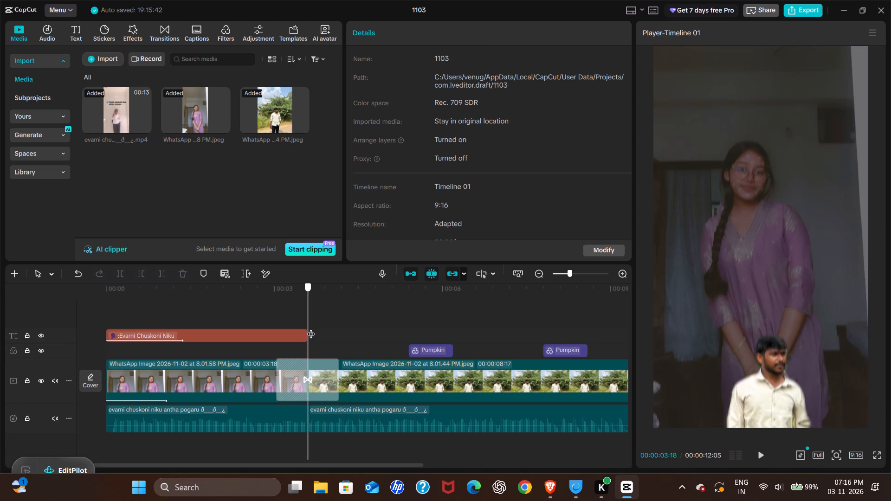
pyautogui.moveTo(311, 328); pyautogui.dragTo(310, 328)
pyautogui.click(297, 334)
pyautogui.hotkey('ctrl', 'c')
pyautogui.hotkey('ctrl', 'v')
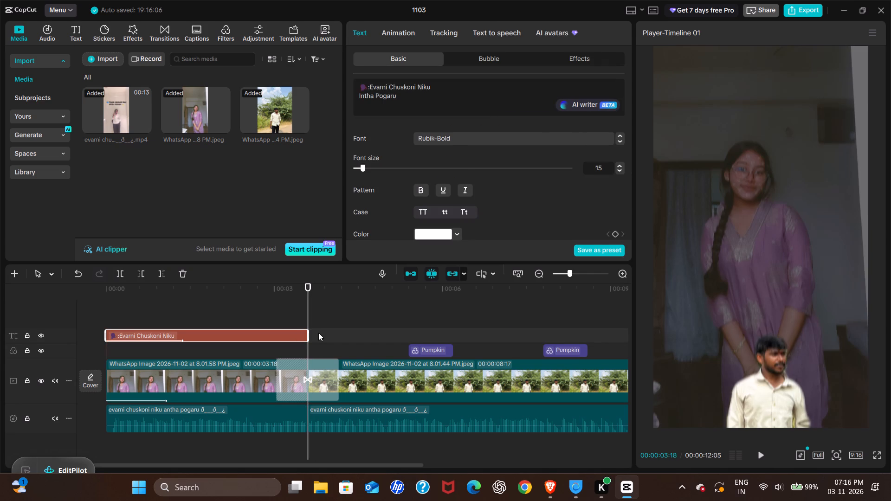
pyautogui.moveTo(510, 337); pyautogui.dragTo(553, 332)
pyautogui.hscroll(-1, 550, 333)
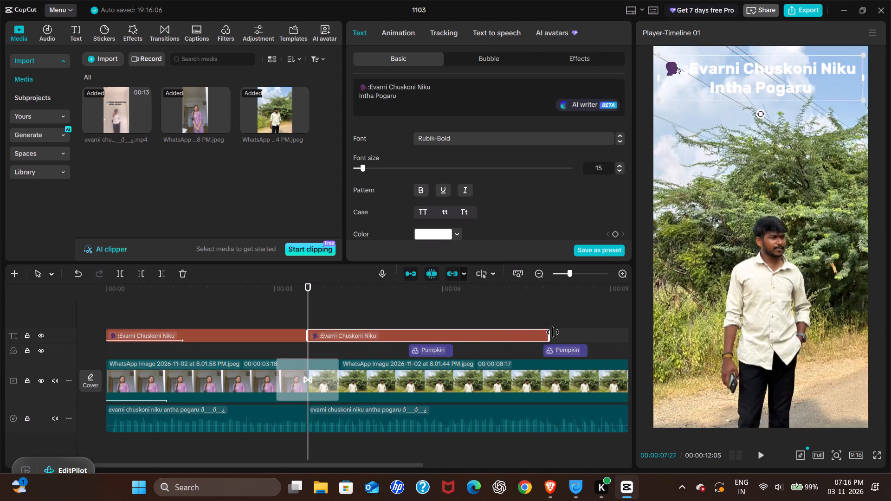
pyautogui.hscroll(-1, 553, 332)
pyautogui.moveTo(553, 332); pyautogui.dragTo(367, 333)
pyautogui.hscroll(1, 349, 333)
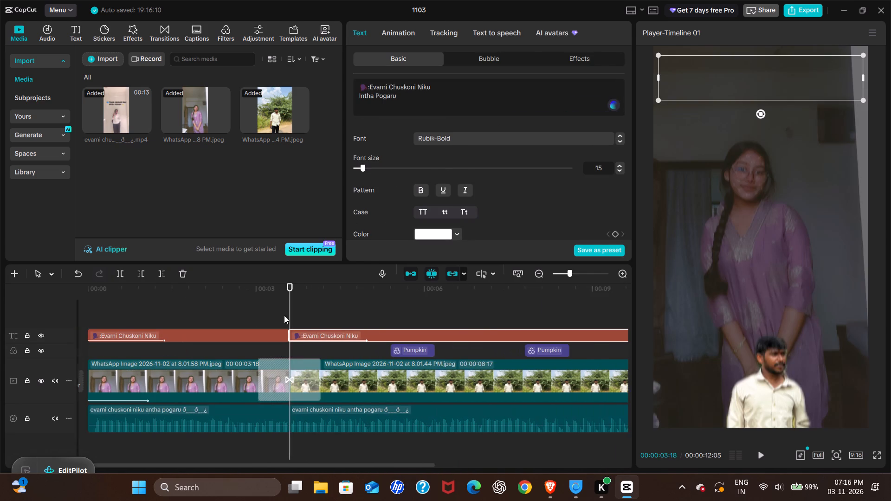
pyautogui.hscroll(1, 284, 315)
# Replace the duplicated caption's text with "Naaa ANNAAA" followed by the heart-on-fire emoji.
pyautogui.moveTo(441, 101); pyautogui.dragTo(271, 81)
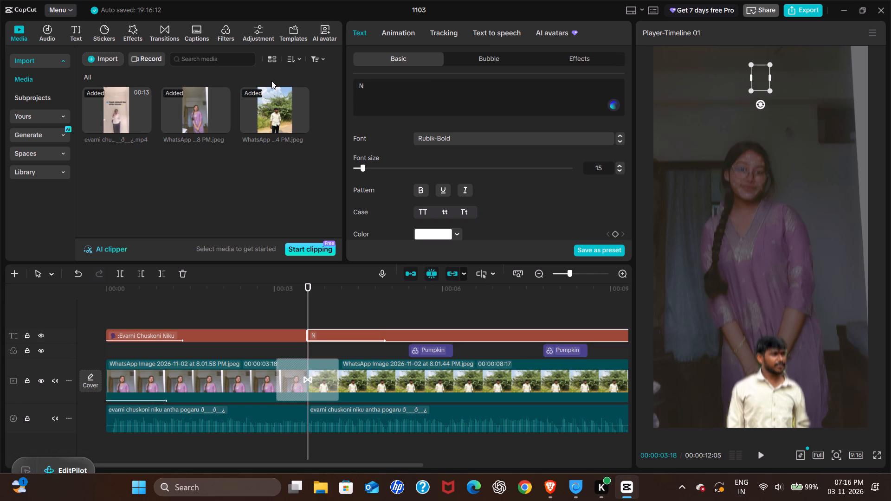
pyautogui.write('aaa')
pyautogui.press('space')
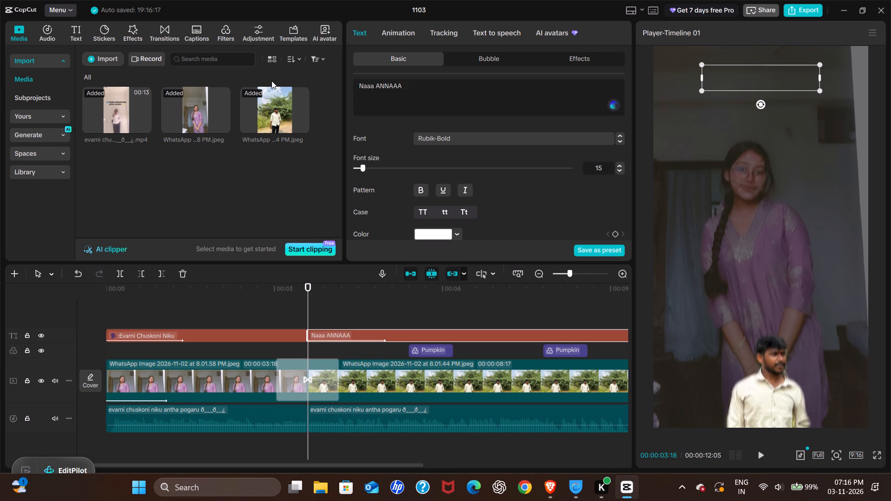
pyautogui.press('space')
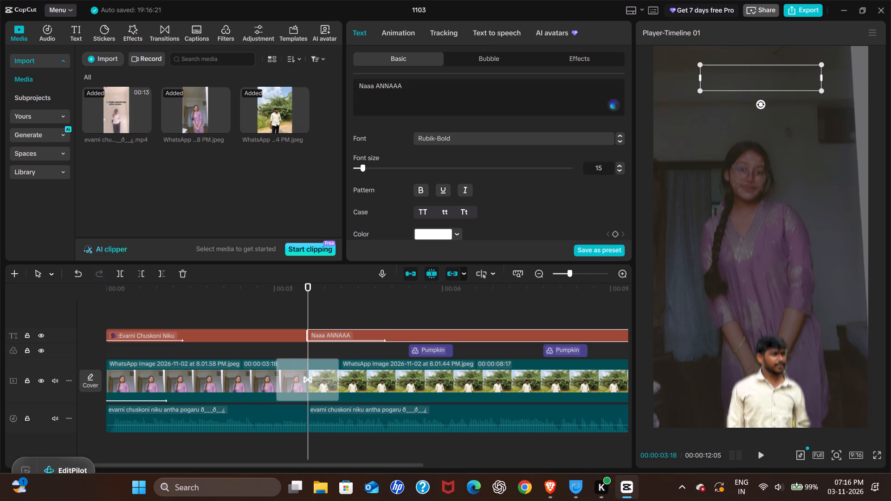
pyautogui.press('ctrl+alt+shift+super+space')
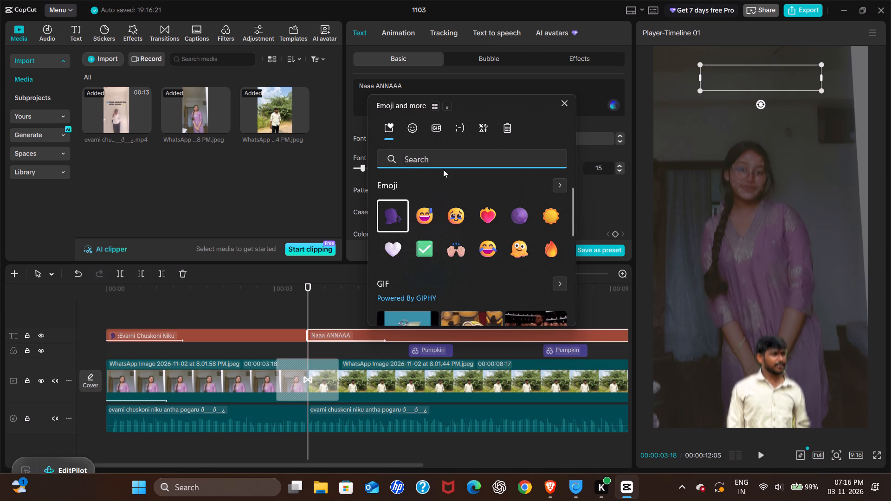
pyautogui.click(562, 185)
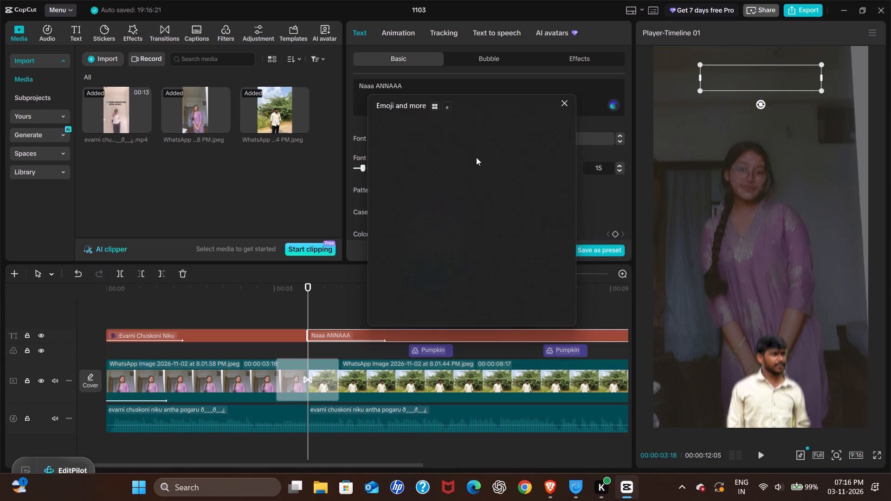
pyautogui.click(376, 123)
pyautogui.click(484, 211)
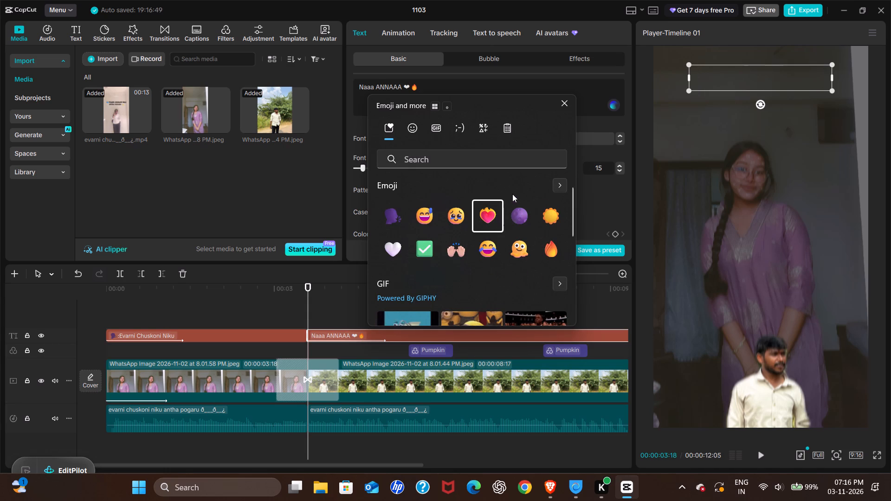
pyautogui.click(298, 308)
pyautogui.press('space')
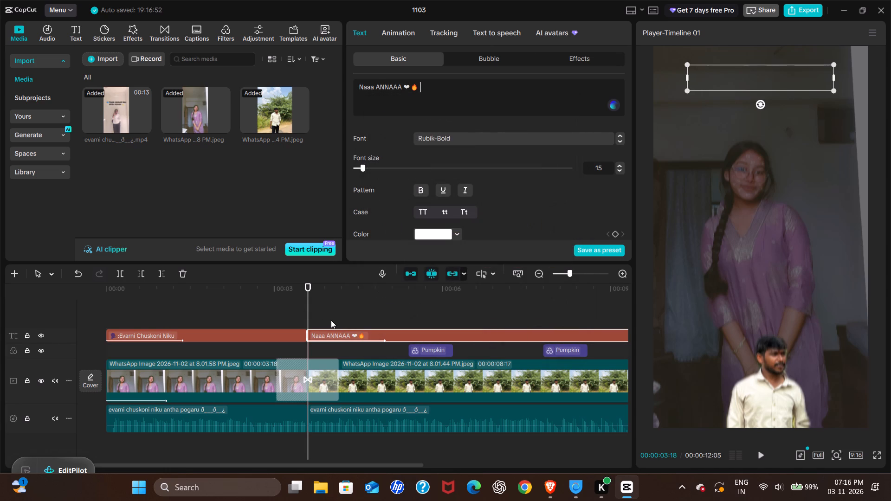
pyautogui.press('BackSpace')
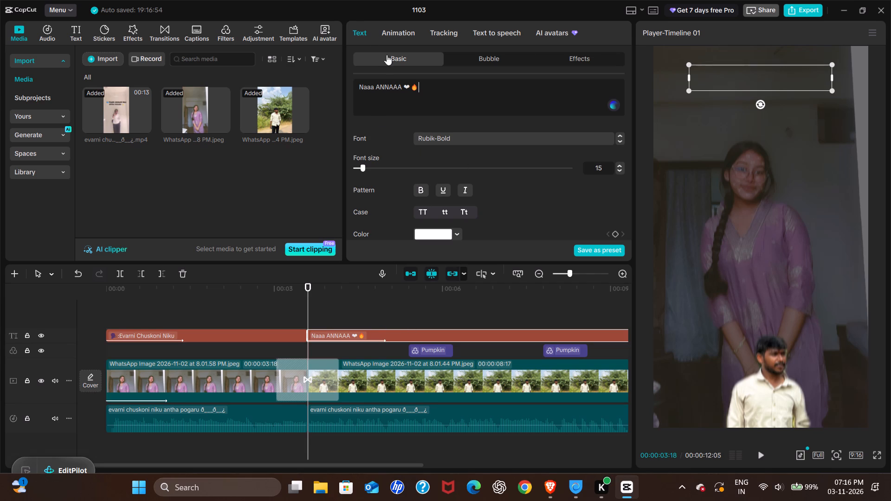
# Remove the entrance animation from the "Naaa ANNAAA" caption and preview it across the photo change.
pyautogui.click(392, 35)
pyautogui.scroll(2, 419, 107)
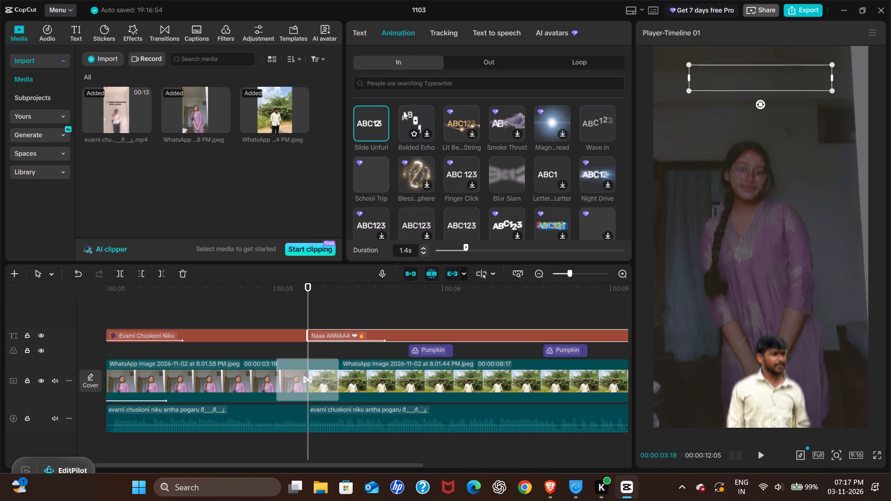
pyautogui.scroll(1, 403, 111)
pyautogui.click(370, 126)
pyautogui.click(299, 316)
pyautogui.press('space')
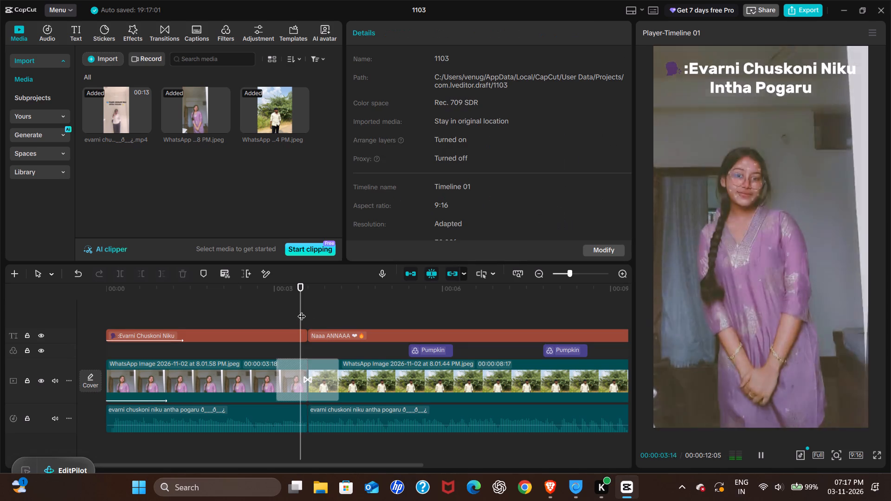
pyautogui.press('space')
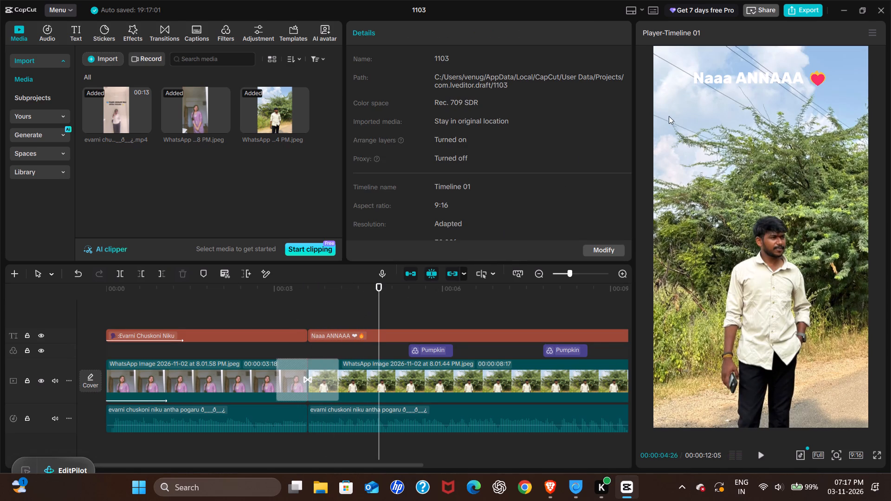
# Move the "Naaa ANNAAA" caption slightly lower in the frame, keeping it centred horizontally.
pyautogui.click(711, 74)
pyautogui.moveTo(745, 80); pyautogui.dragTo(746, 102)
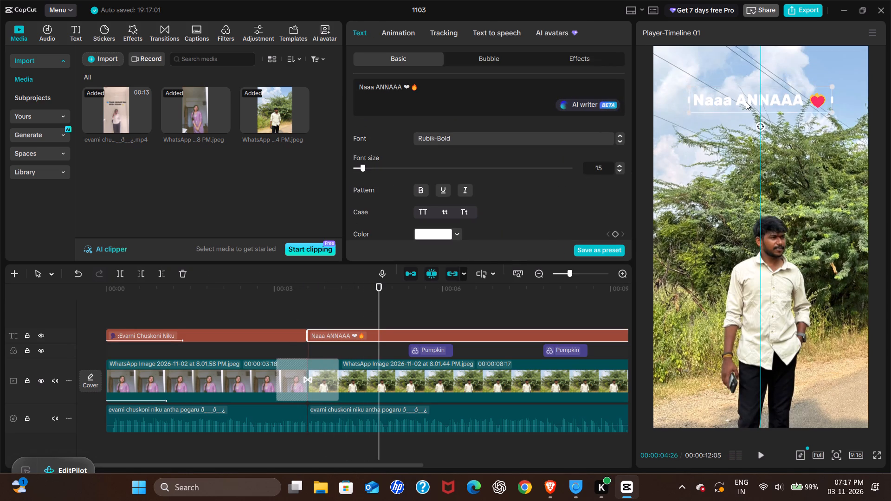
pyautogui.moveTo(746, 102); pyautogui.dragTo(746, 107)
# Replay the timeline from the start to the "Naaa ANNAAA" caption to review both captions and the photo change.
pyautogui.click(122, 315)
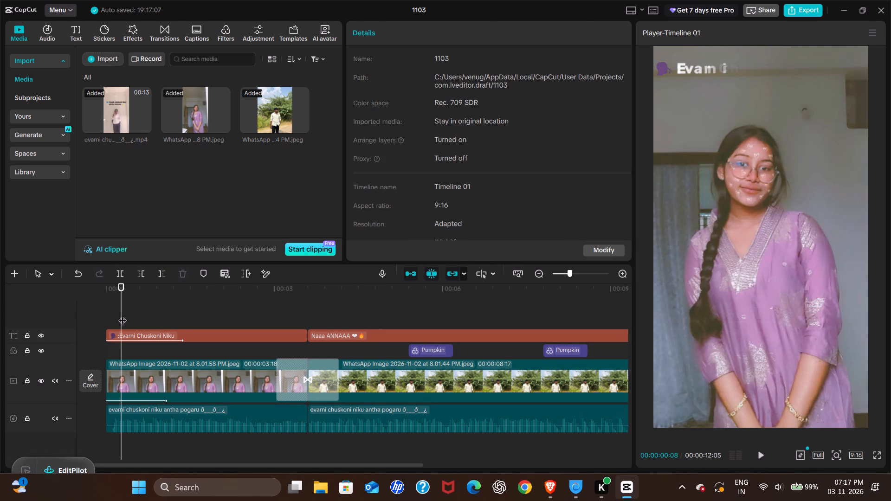
pyautogui.moveTo(123, 315); pyautogui.dragTo(93, 313)
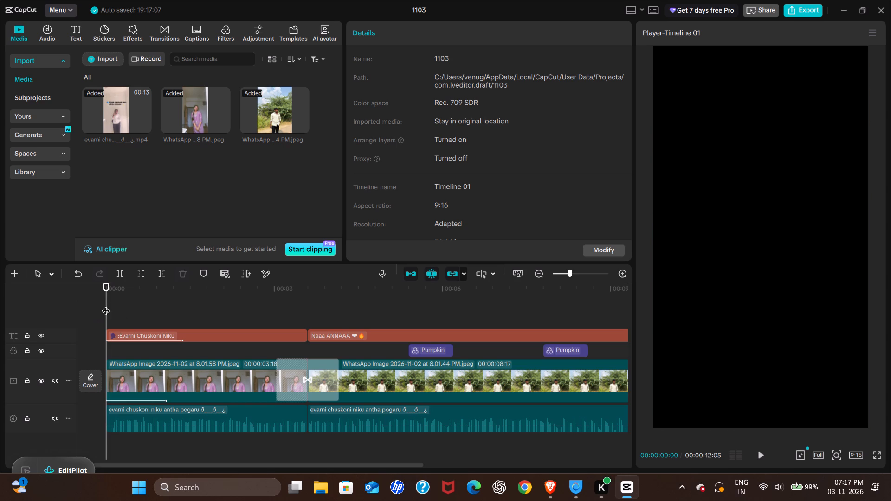
pyautogui.press('space')
pyautogui.press('space')
pyautogui.press('space')
pyautogui.press('space')
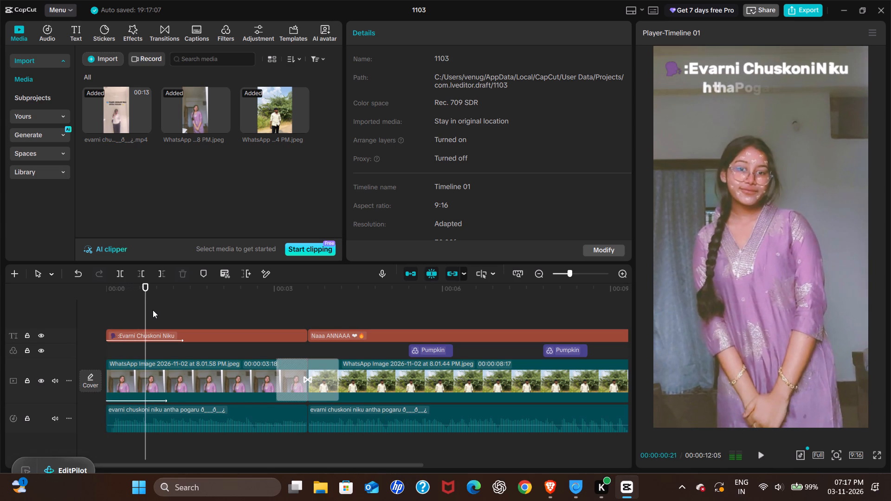
pyautogui.press('space')
pyautogui.press('space')
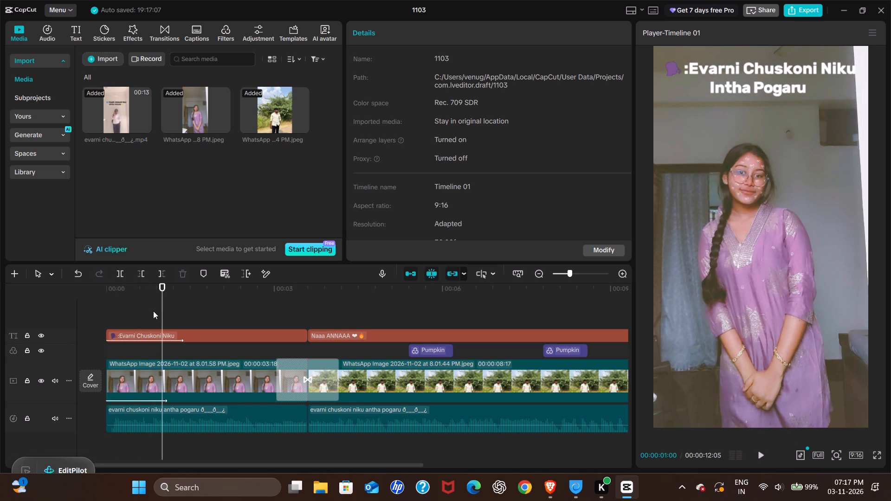
pyautogui.press('space')
pyautogui.press('space')
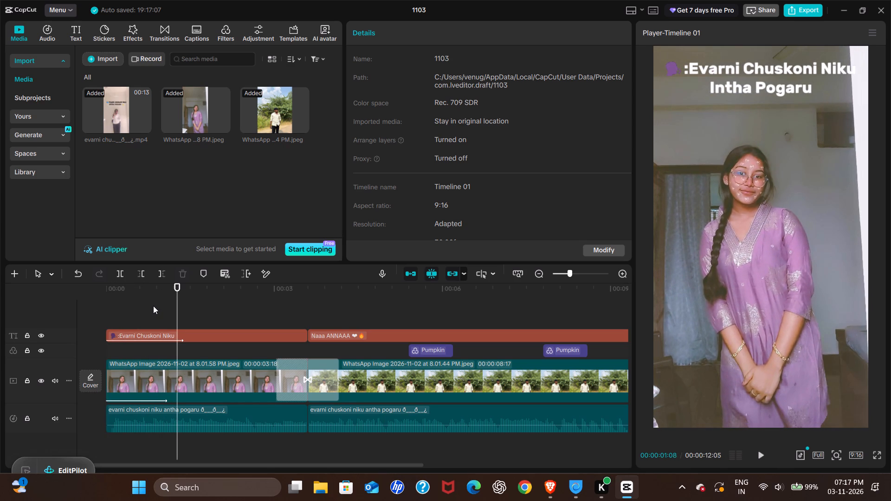
pyautogui.press('space')
pyautogui.press('space')
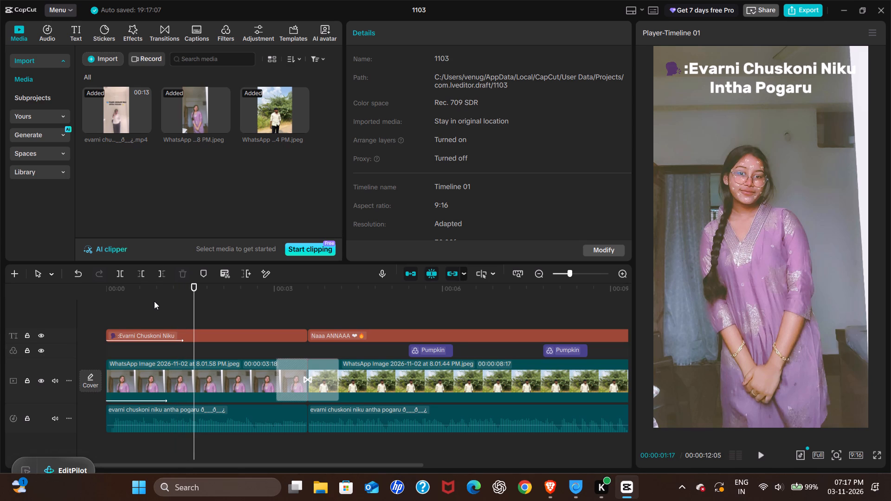
pyautogui.press('space')
pyautogui.press('space')
pyautogui.press('space')
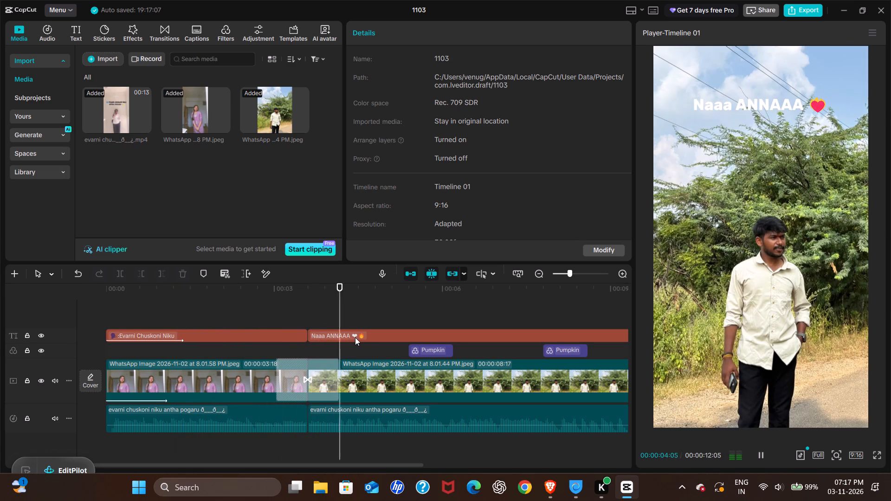
pyautogui.press('space')
# Preview the imported reference video to check the styling of its second caption.
pyautogui.click(355, 337)
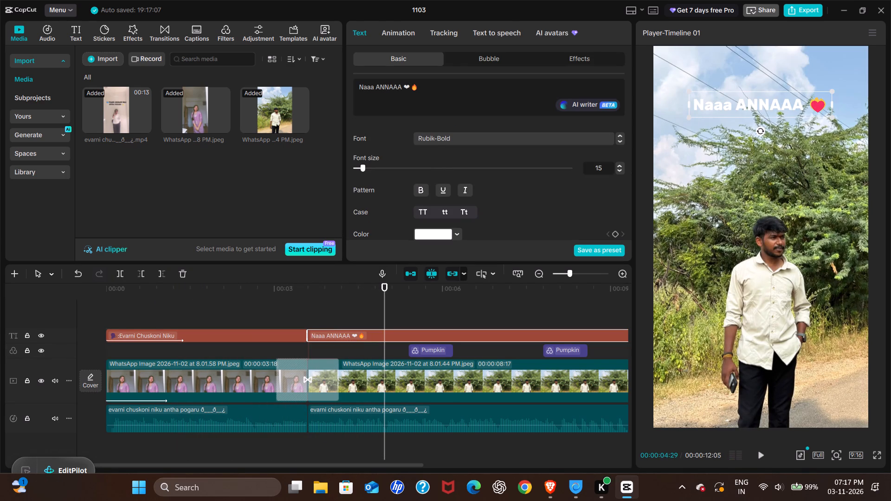
pyautogui.click(109, 103)
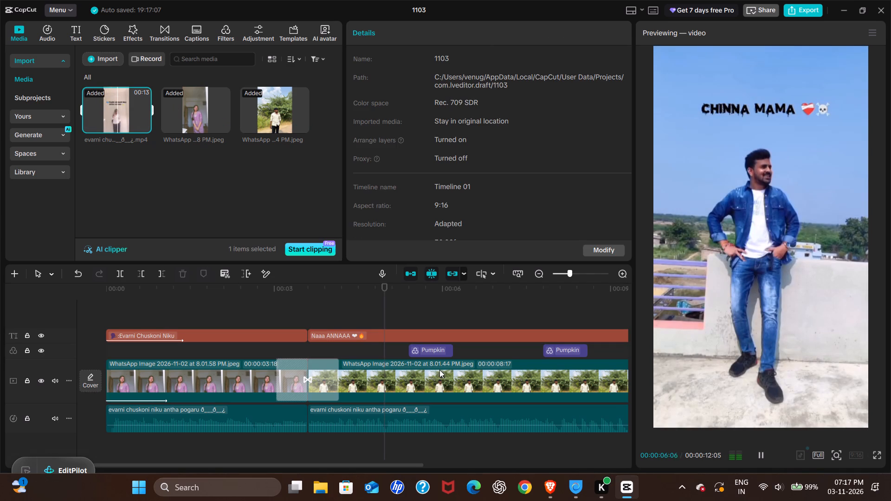
# Delete the word "Naaa" from the second photo's caption, keeping "ANNAAA" and the heart-on-fire emoji.
pyautogui.click(367, 333)
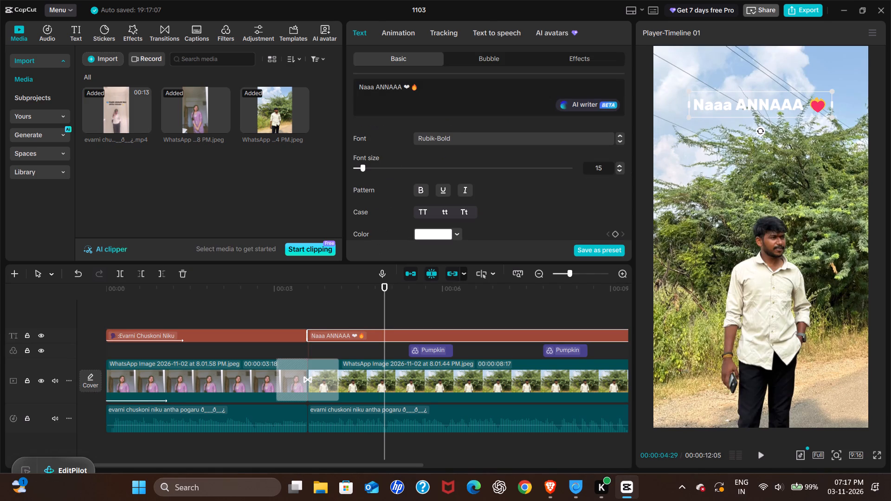
pyautogui.doubleClick(369, 88)
pyautogui.press('BackSpace')
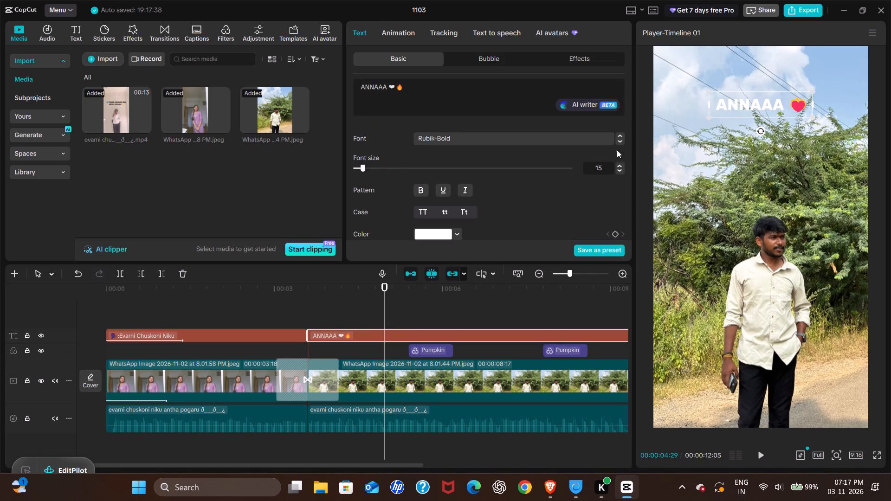
# Browse the available fonts for the "ANNAAA" caption, looking for one that resembles the reference caption.
pyautogui.click(438, 138)
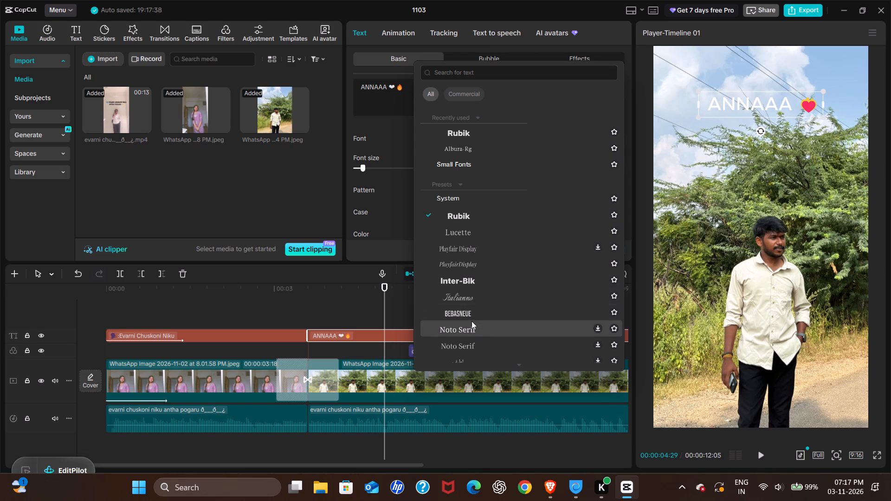
pyautogui.scroll(-1, 472, 308)
pyautogui.scroll(-1, 478, 173)
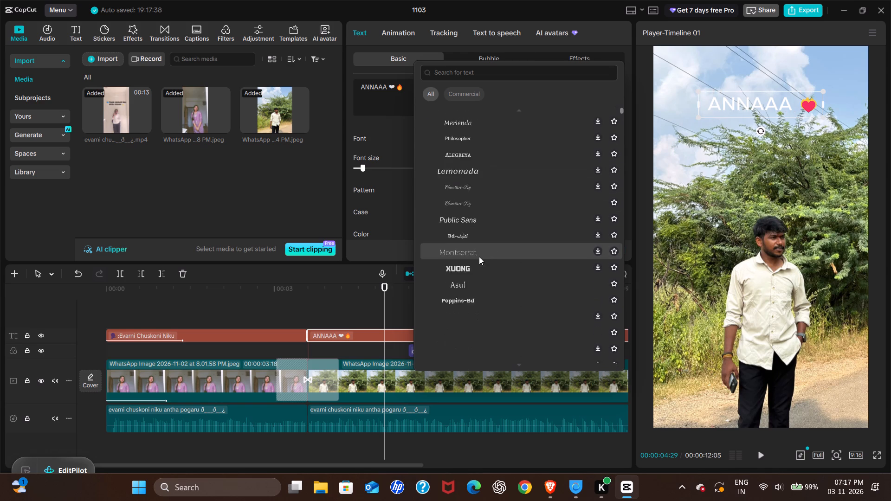
pyautogui.scroll(-1, 479, 257)
pyautogui.scroll(2, 478, 256)
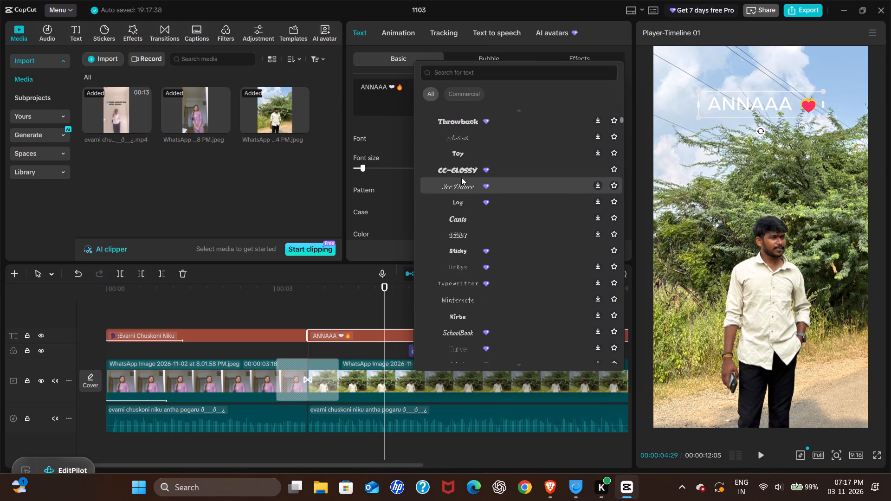
pyautogui.scroll(3, 460, 171)
# Search the caption fonts for "bloddy" and look through the matching typefaces.
pyautogui.click(473, 73)
pyautogui.write('bloddy')
pyautogui.press('Return')
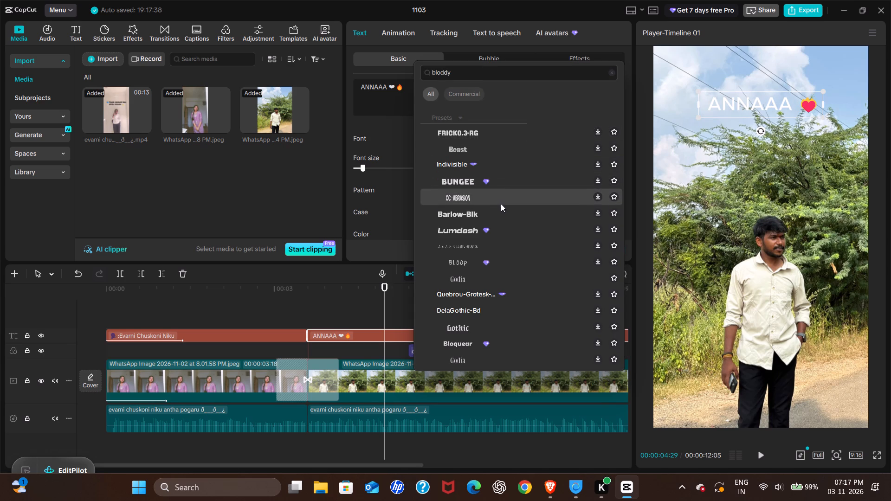
pyautogui.scroll(-1, 494, 273)
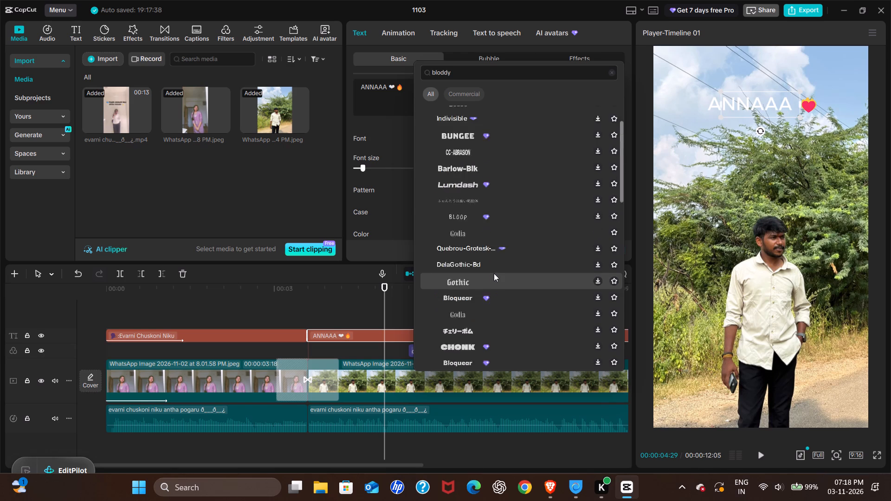
pyautogui.scroll(-1, 494, 273)
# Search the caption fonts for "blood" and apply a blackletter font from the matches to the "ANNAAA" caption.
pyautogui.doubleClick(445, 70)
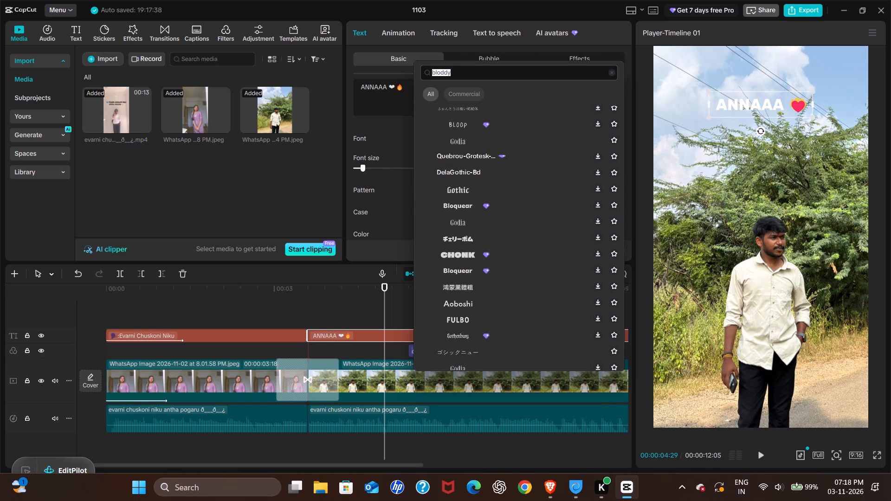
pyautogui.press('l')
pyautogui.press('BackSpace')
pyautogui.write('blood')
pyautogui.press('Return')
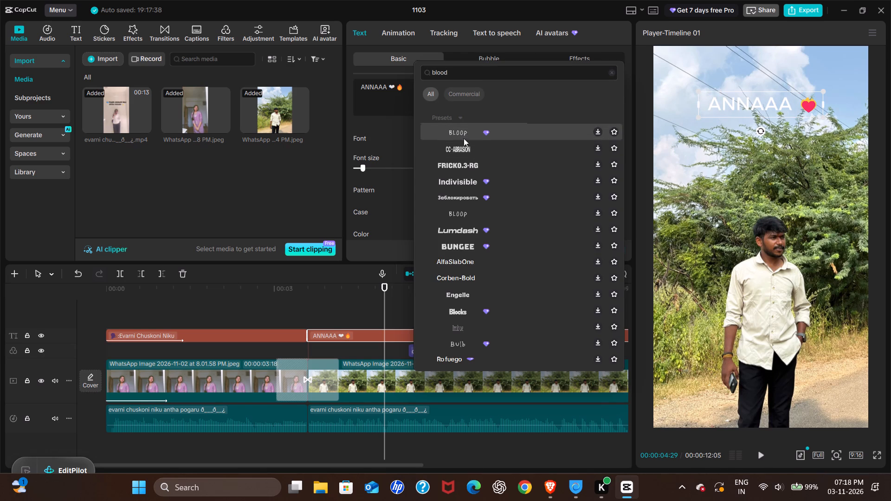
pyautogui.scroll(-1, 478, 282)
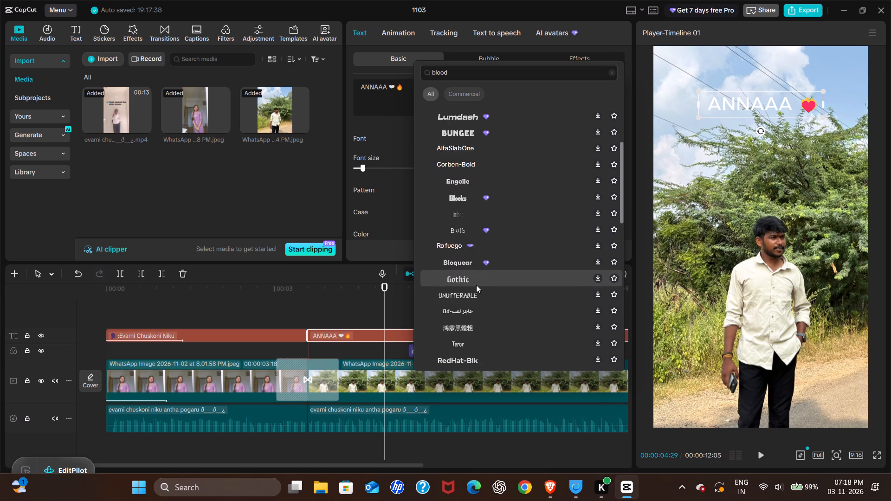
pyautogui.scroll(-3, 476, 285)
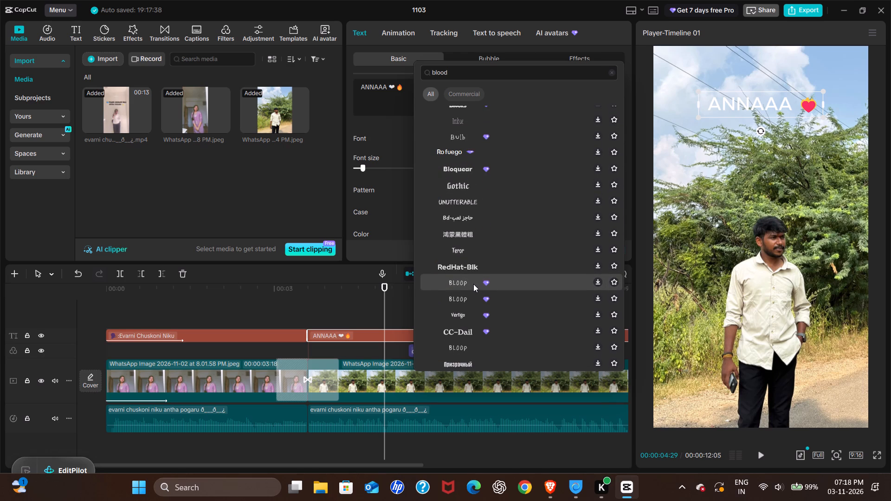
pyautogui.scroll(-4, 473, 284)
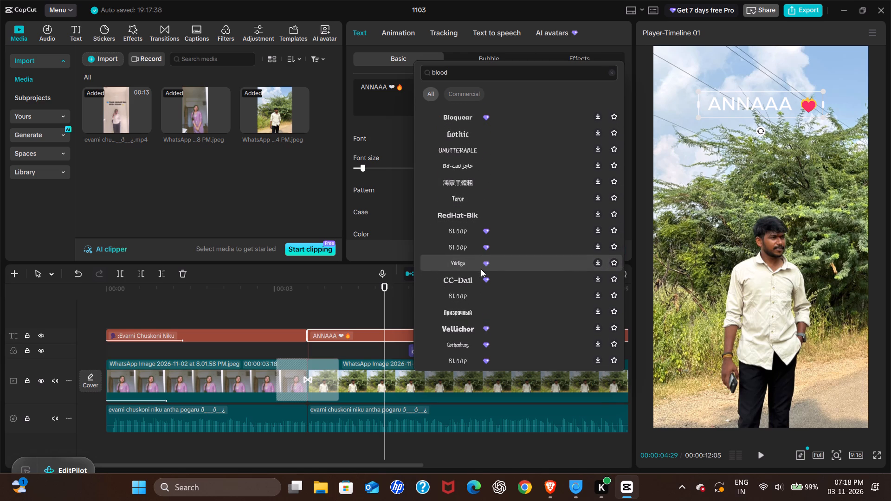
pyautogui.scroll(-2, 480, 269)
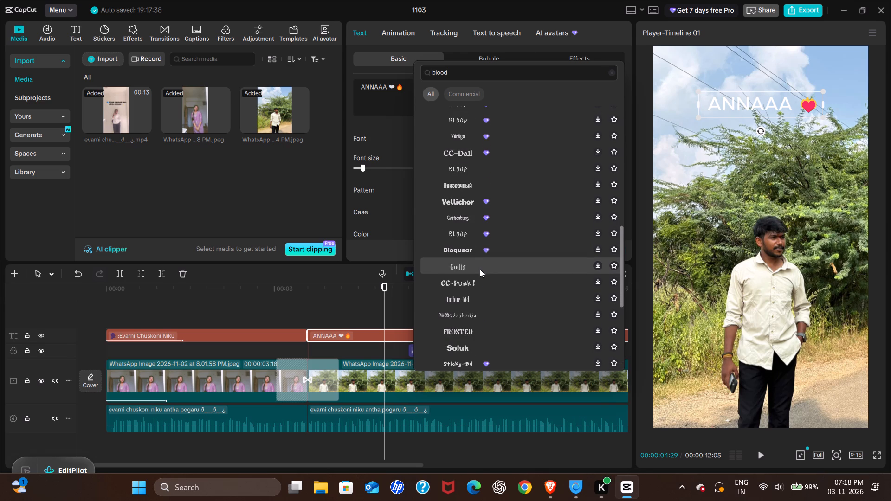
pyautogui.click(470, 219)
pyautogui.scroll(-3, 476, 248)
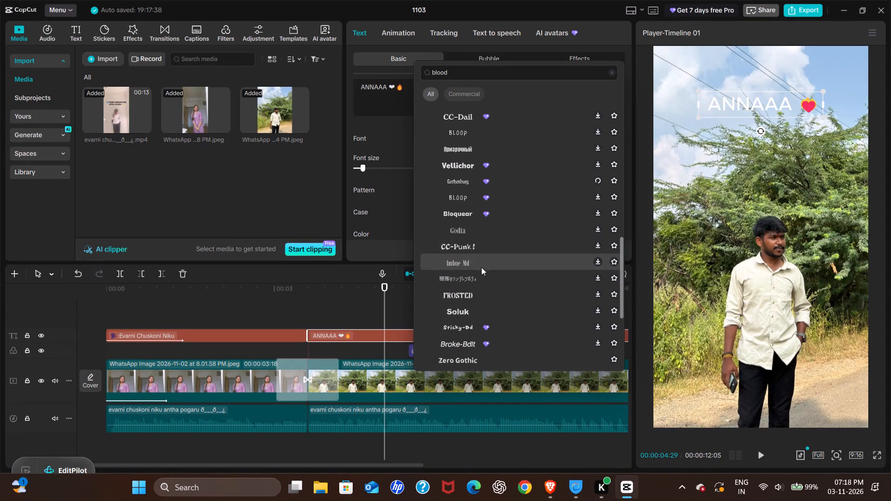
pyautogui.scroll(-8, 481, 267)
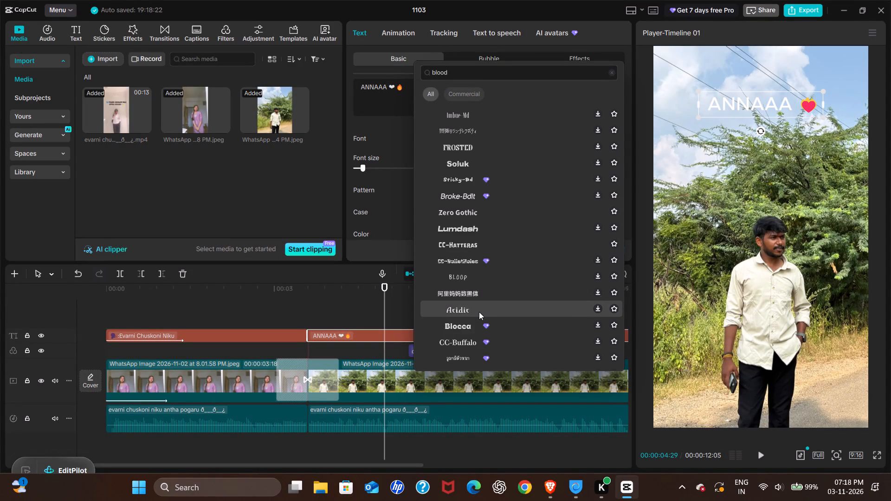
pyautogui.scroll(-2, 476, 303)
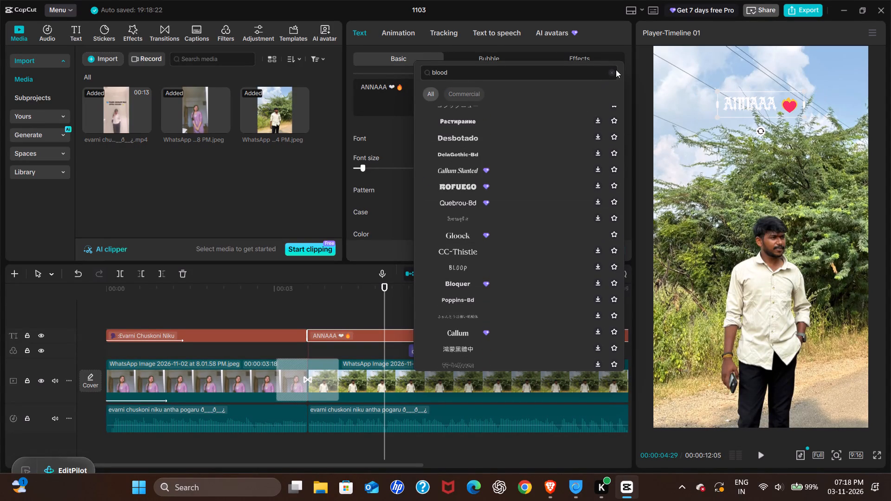
# Clear the font search and look through the full font list for another caption style.
pyautogui.click(613, 69)
pyautogui.scroll(-2, 544, 222)
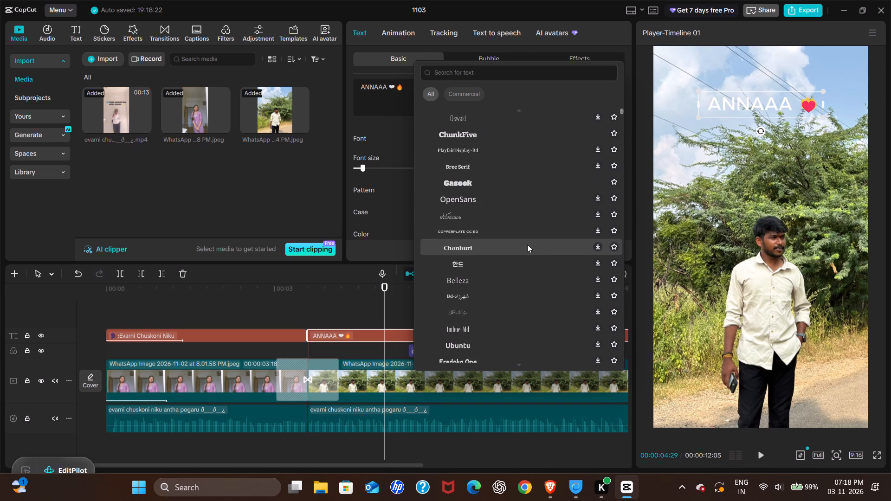
pyautogui.scroll(-1, 474, 249)
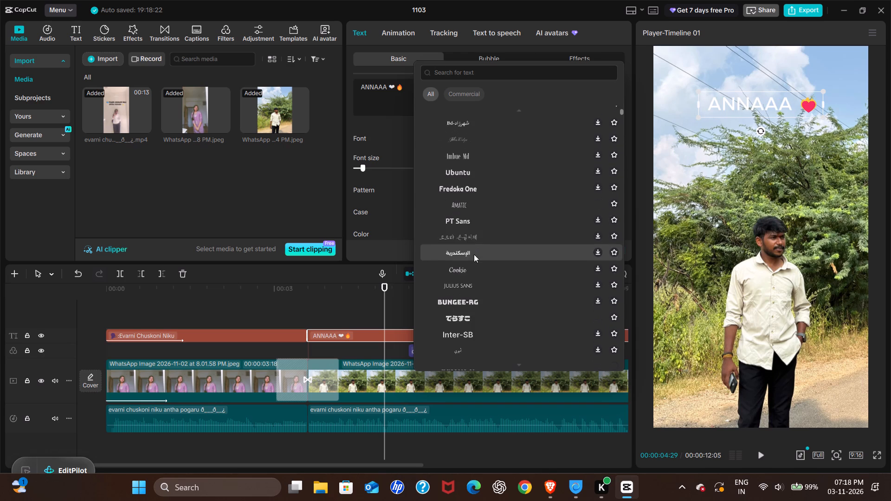
pyautogui.scroll(-2, 474, 261)
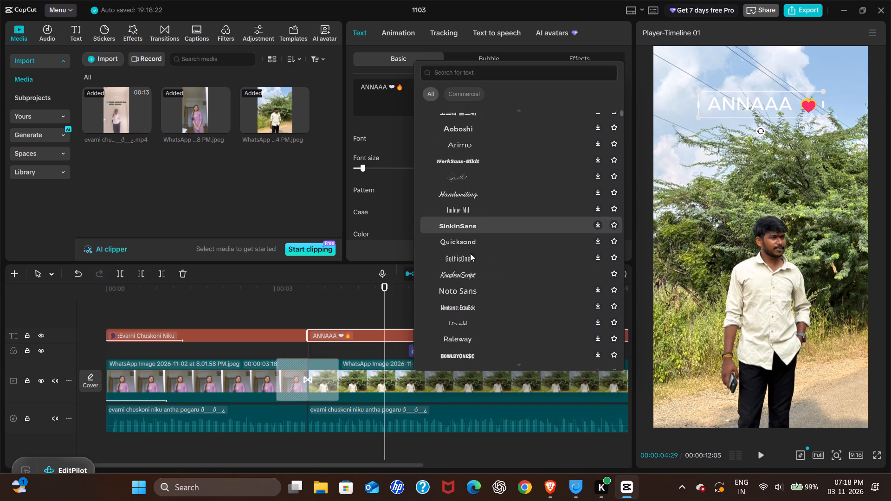
pyautogui.scroll(-1, 489, 137)
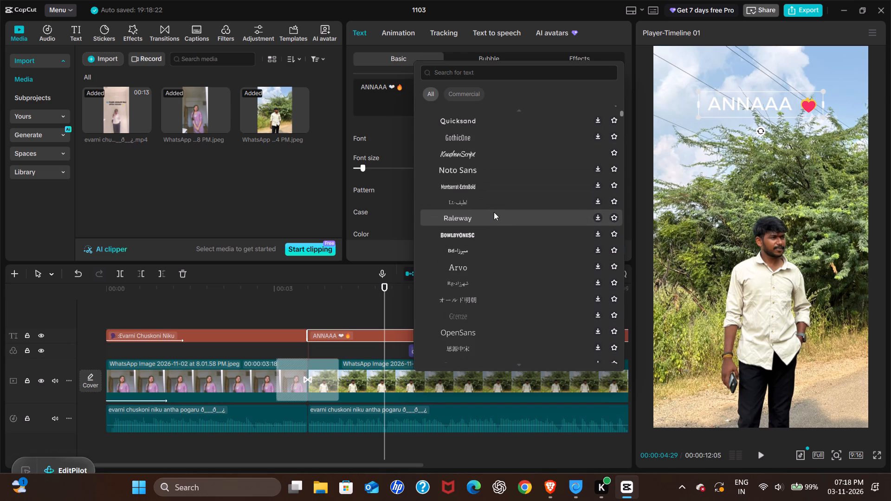
pyautogui.scroll(-3, 494, 212)
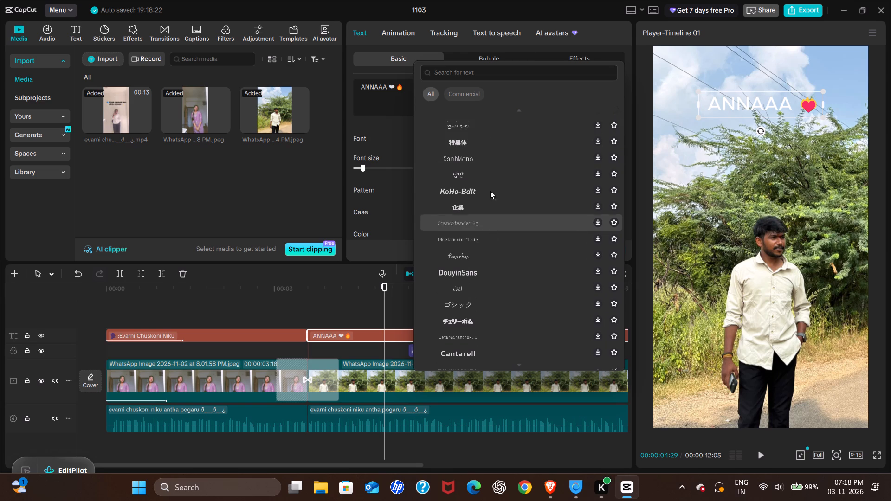
# Search the fonts for "flow" and apply the Tambaleante font to the "ANNAAA" caption.
pyautogui.click(464, 70)
pyautogui.write('flow')
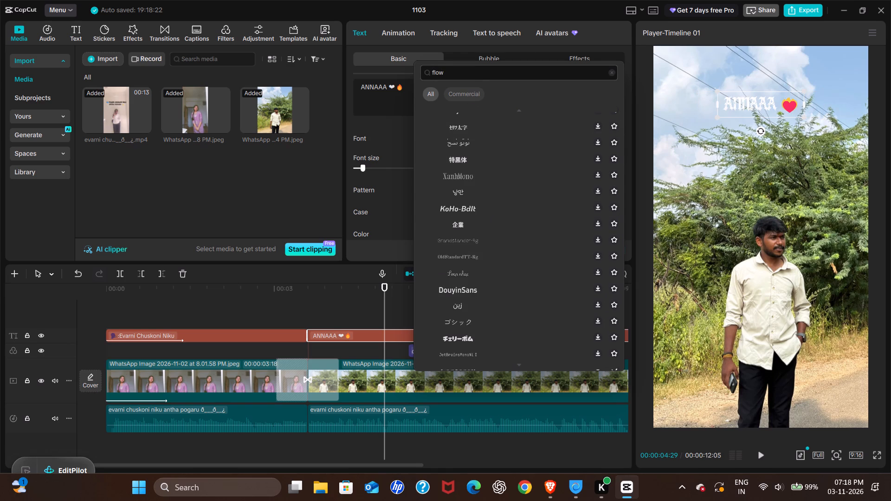
pyautogui.press('Return')
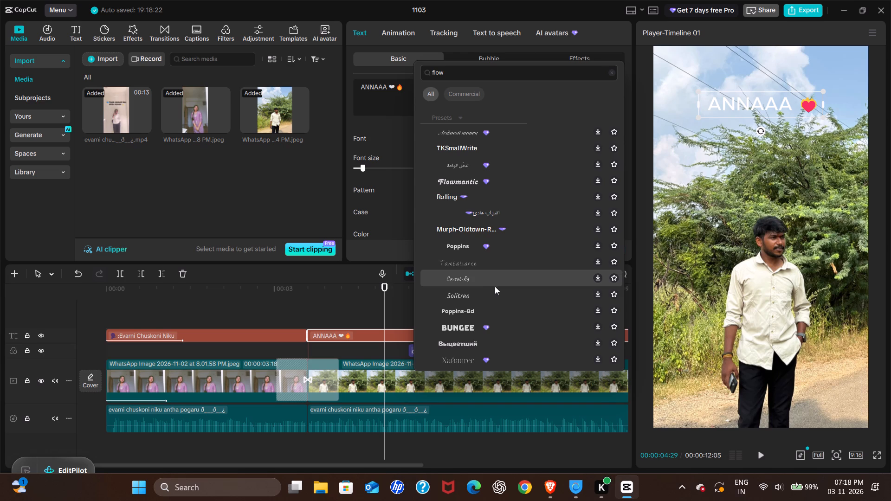
pyautogui.click(477, 229)
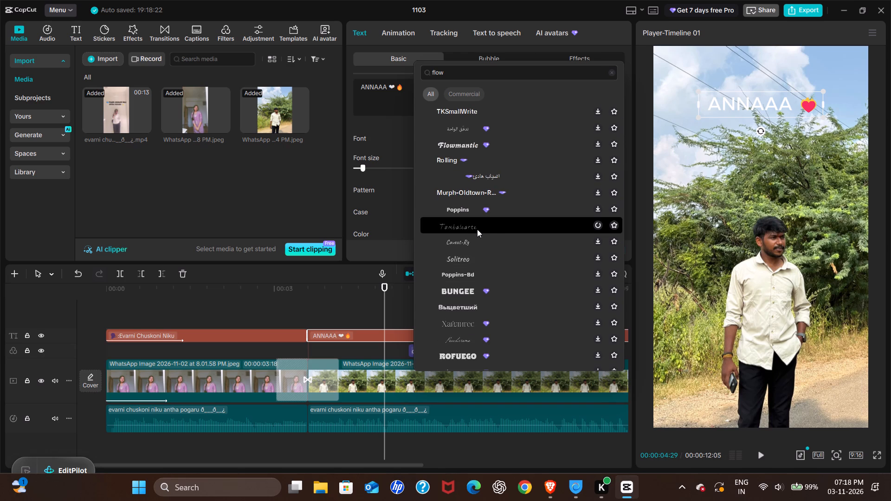
pyautogui.scroll(-1, 502, 237)
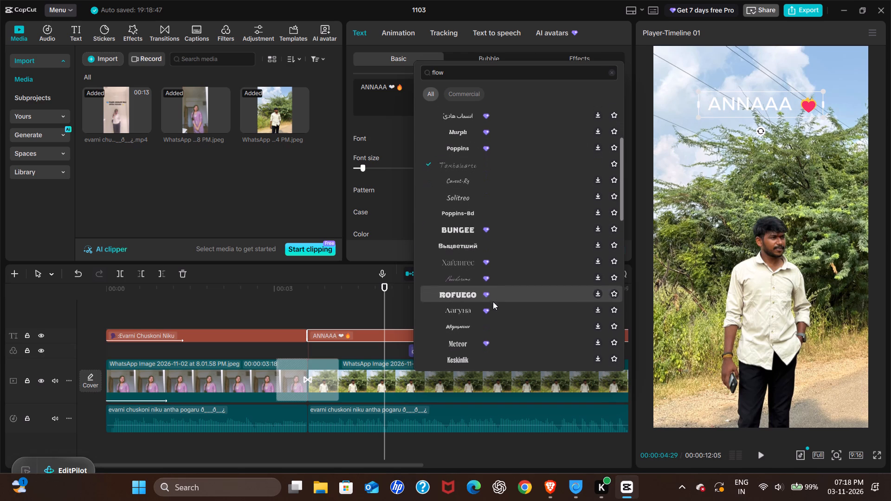
pyautogui.scroll(-3, 493, 302)
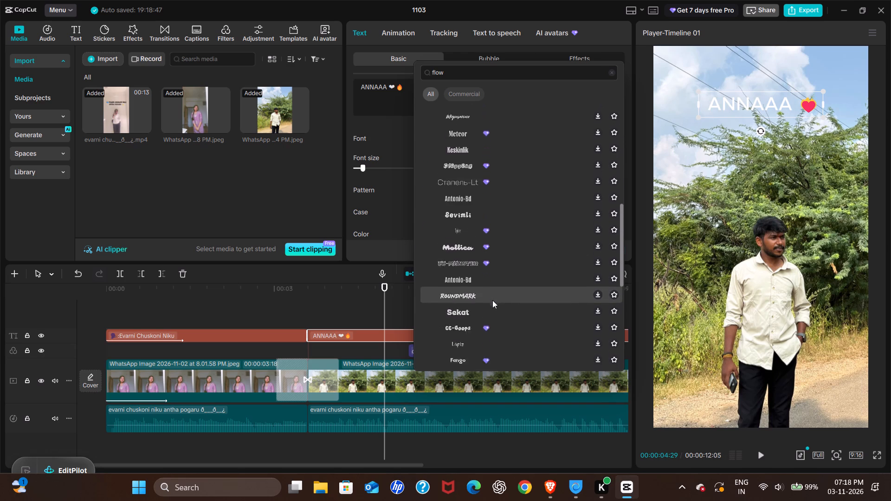
pyautogui.scroll(-1, 492, 300)
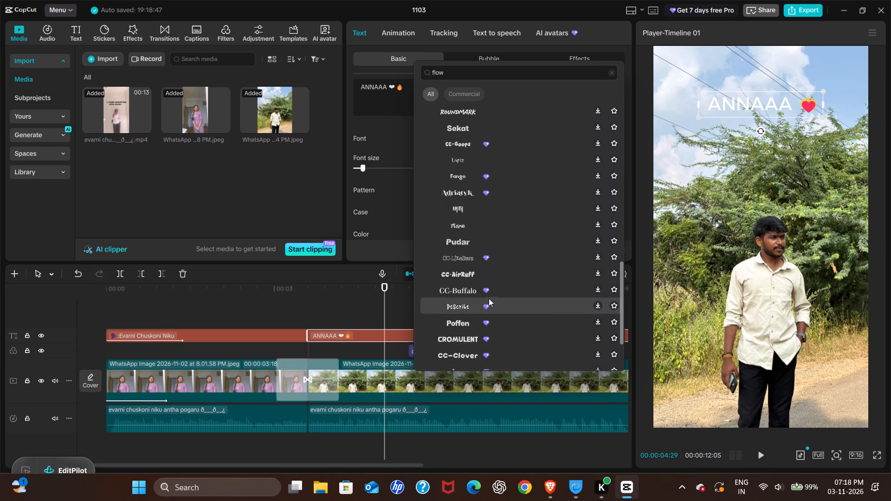
pyautogui.scroll(-1, 489, 298)
pyautogui.click(381, 246)
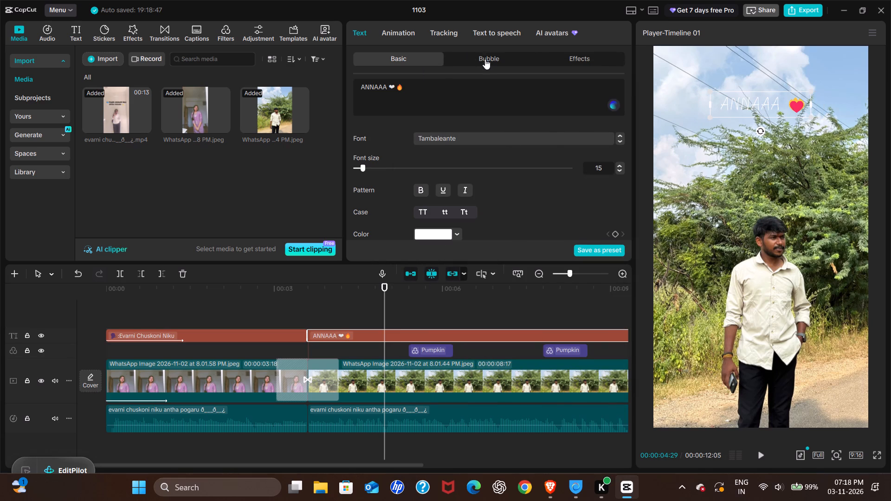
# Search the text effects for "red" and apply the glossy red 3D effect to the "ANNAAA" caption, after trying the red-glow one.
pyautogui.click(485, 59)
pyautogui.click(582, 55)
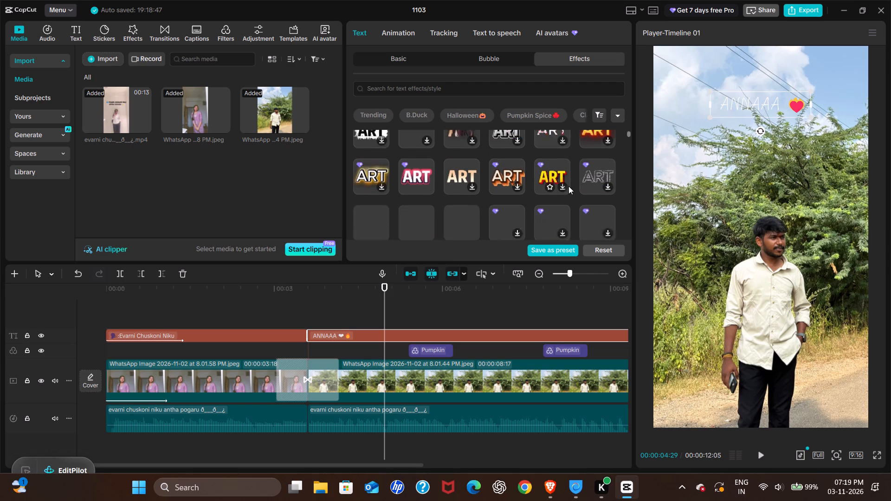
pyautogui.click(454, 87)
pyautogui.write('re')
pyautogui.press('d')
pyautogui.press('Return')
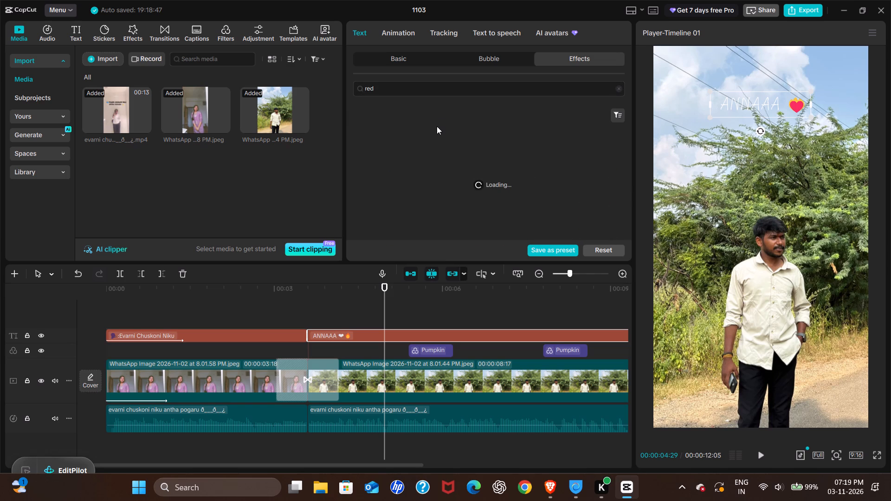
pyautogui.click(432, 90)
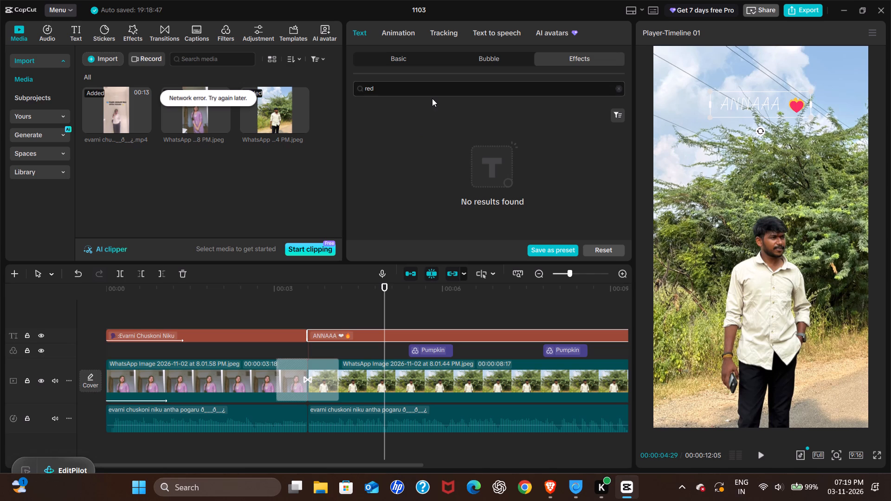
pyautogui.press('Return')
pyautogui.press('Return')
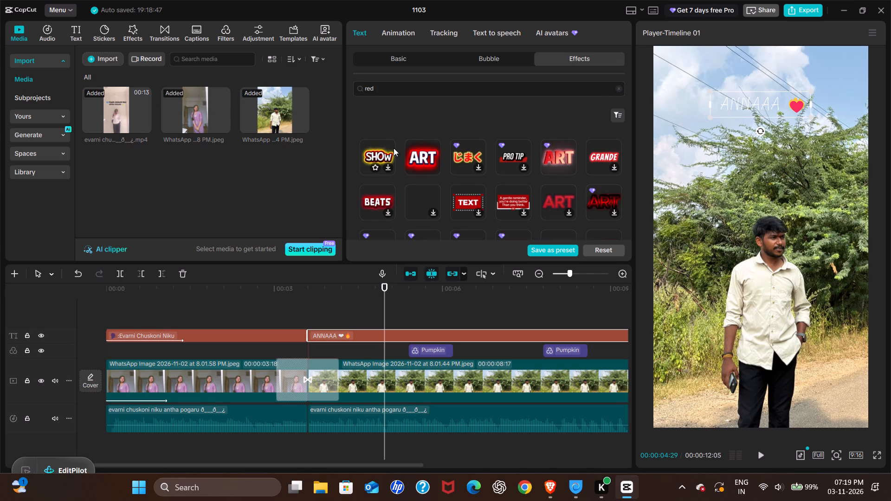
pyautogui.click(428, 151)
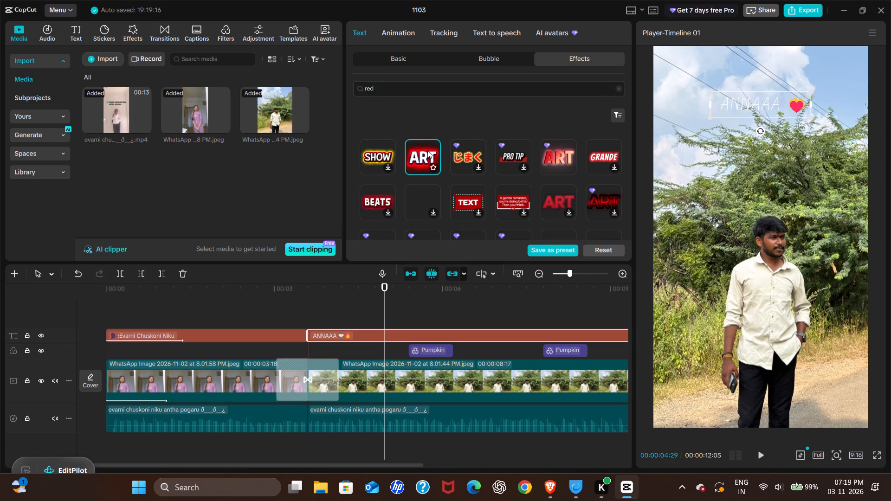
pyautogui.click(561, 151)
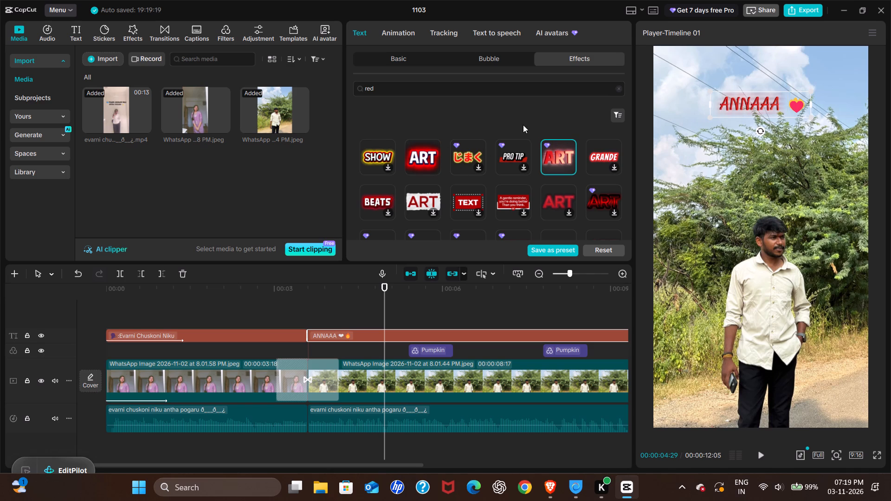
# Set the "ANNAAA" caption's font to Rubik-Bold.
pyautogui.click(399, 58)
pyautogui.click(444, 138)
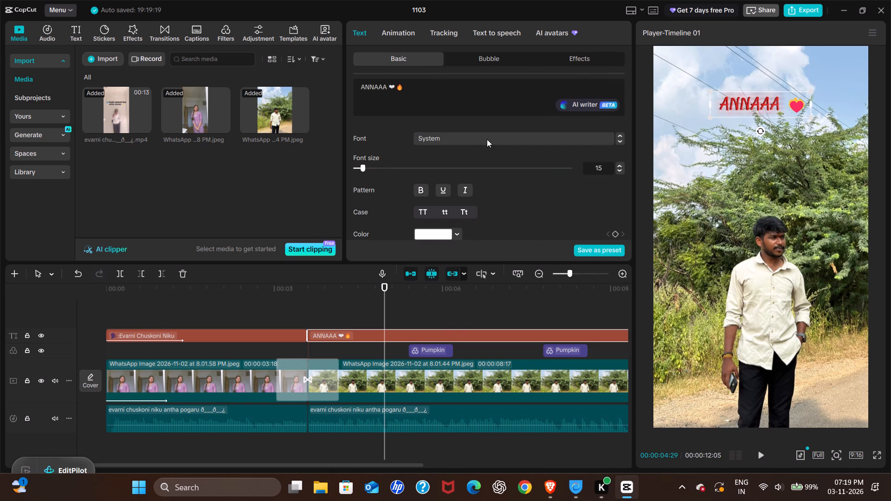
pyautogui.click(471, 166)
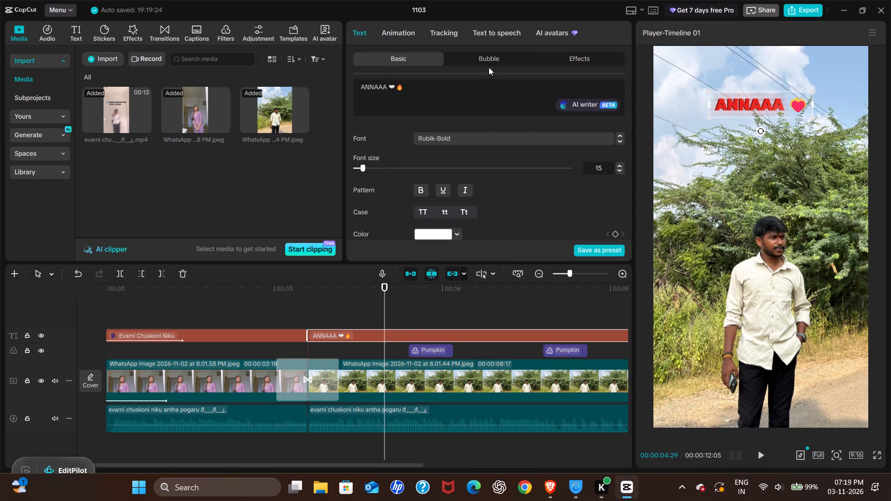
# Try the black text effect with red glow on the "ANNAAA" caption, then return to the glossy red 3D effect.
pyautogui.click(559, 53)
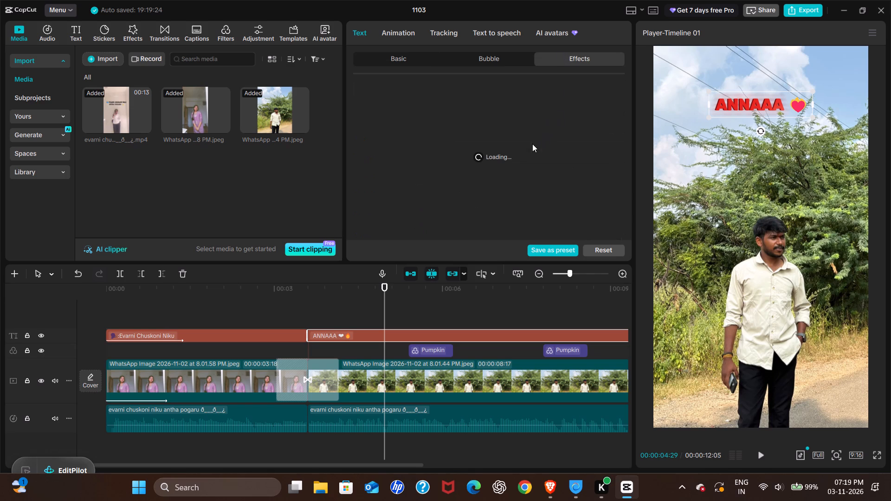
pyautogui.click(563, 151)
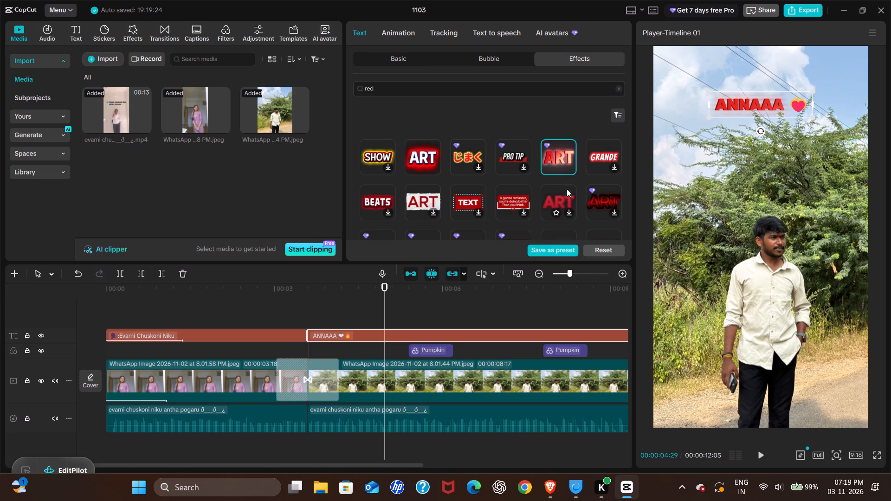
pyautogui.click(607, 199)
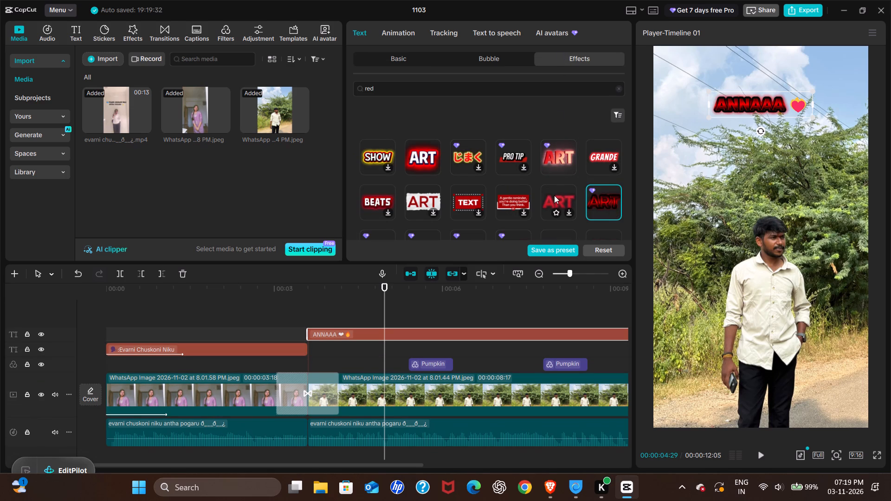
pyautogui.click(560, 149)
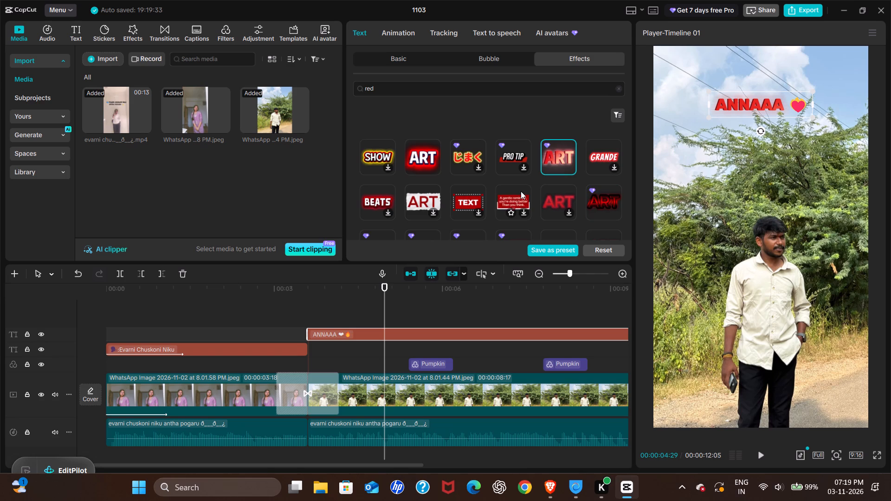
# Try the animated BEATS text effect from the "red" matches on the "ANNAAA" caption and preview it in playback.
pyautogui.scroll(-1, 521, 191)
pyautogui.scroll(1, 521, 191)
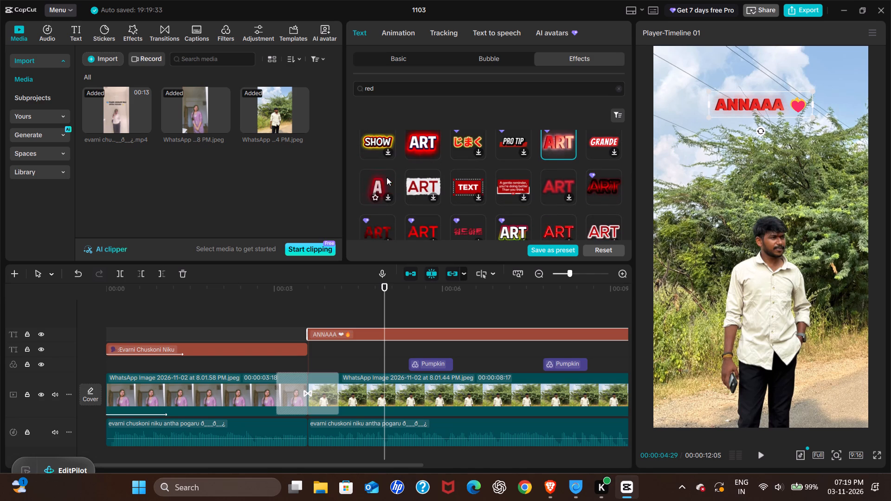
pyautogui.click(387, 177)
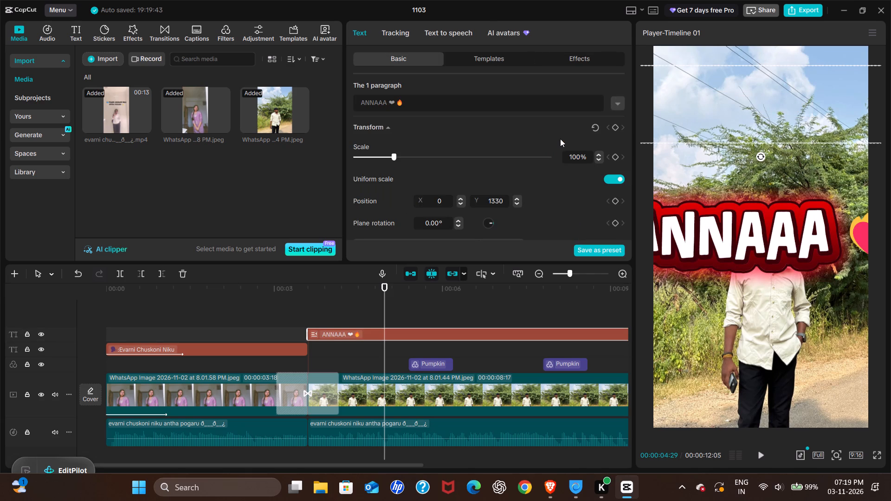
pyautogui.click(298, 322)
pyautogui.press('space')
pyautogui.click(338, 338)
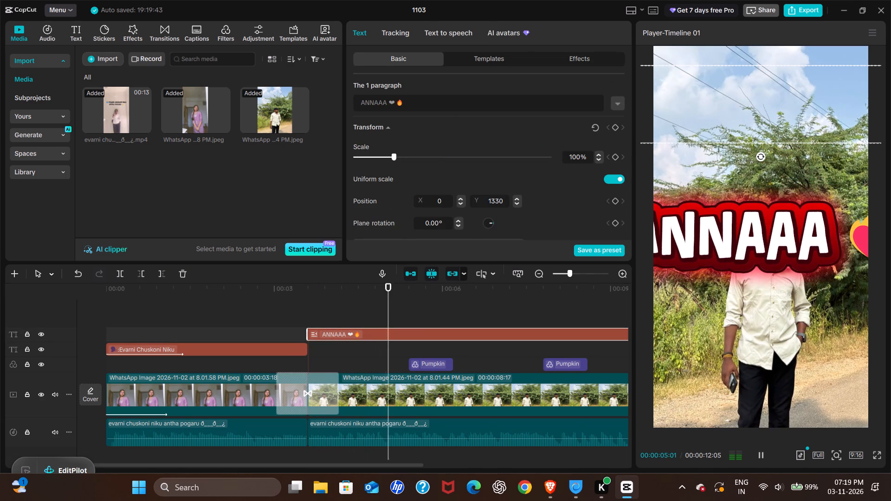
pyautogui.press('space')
# Search the text effects for "red" again, apply the glossy red 3D effect to the "ANNAAA" caption and preview it in playback.
pyautogui.click(576, 55)
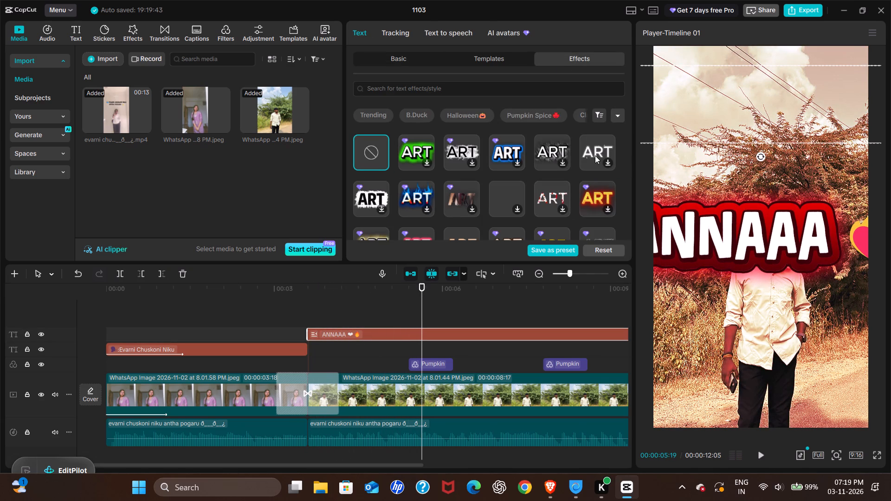
pyautogui.click(431, 83)
pyautogui.click(431, 86)
pyautogui.click(372, 115)
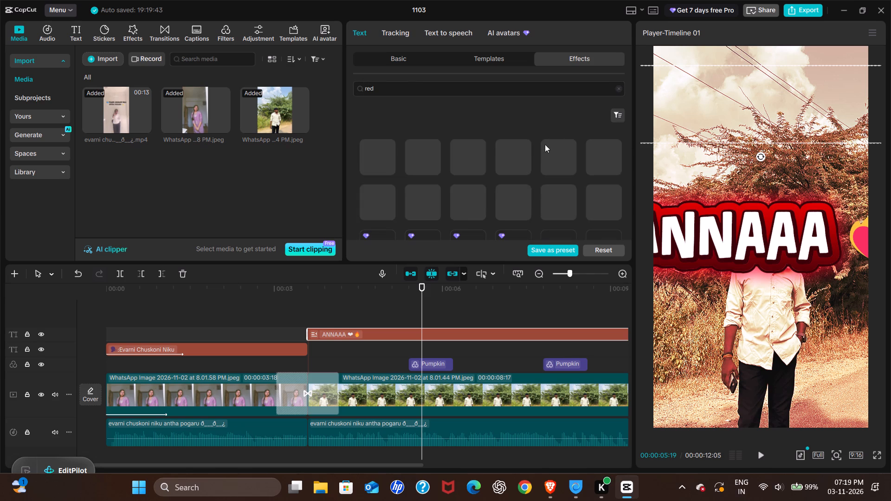
pyautogui.click(559, 149)
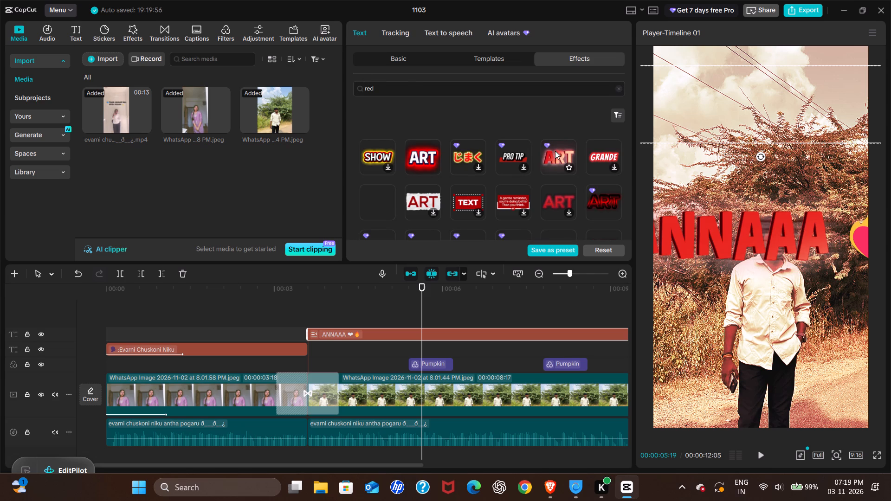
pyautogui.click(337, 323)
pyautogui.click(344, 335)
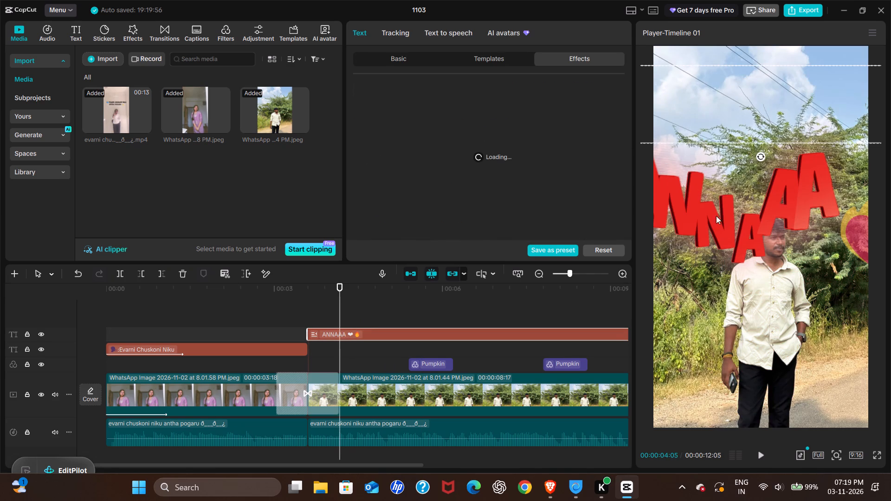
pyautogui.click(557, 152)
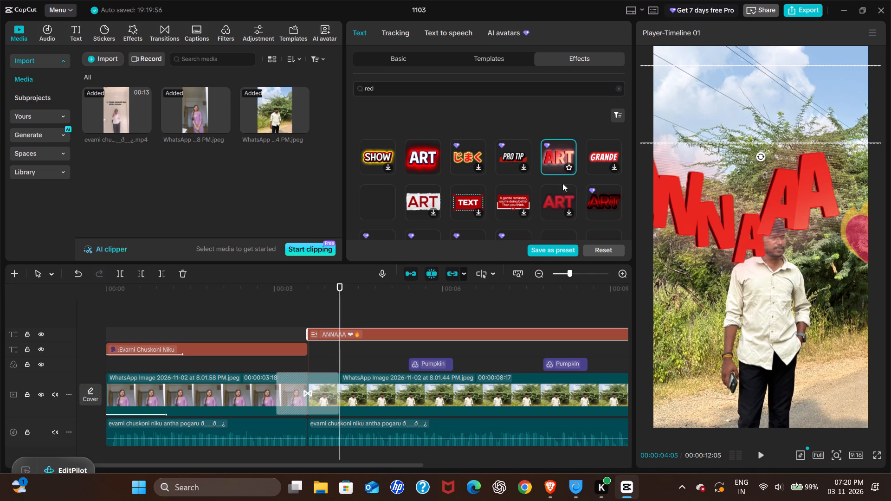
pyautogui.press('space')
pyautogui.press('space')
pyautogui.click(406, 330)
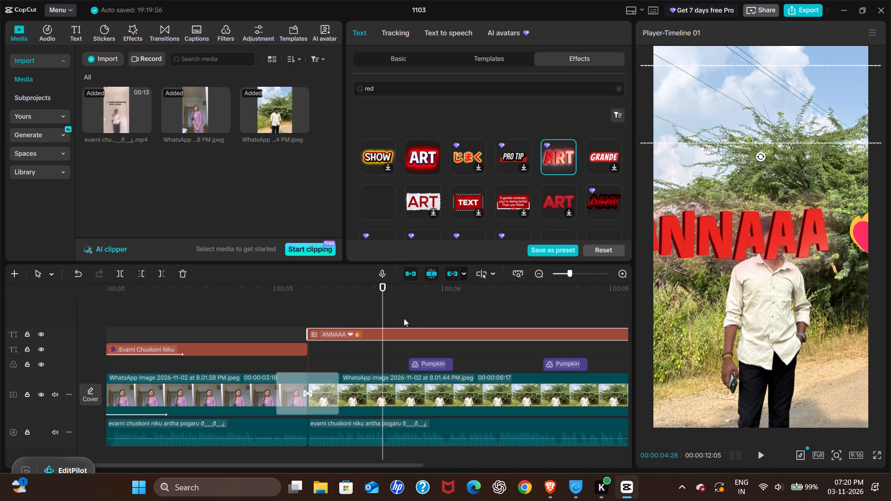
# Reselect the "ANNAAA" caption, reapply its glossy red 3D effect and scale the caption down to 70% to fit the frame.
pyautogui.keyDown('ctrl'); pyautogui.scroll(-7, 755, 161); pyautogui.keyUp('ctrl')
pyautogui.click(744, 231)
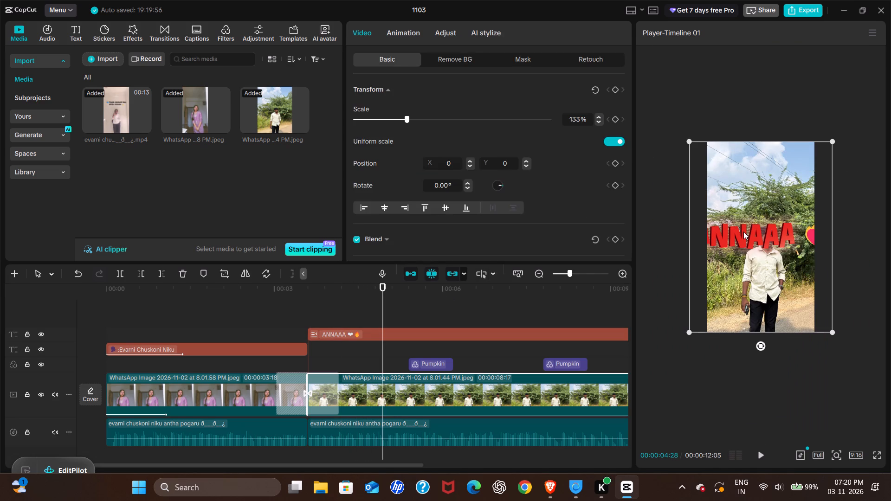
pyautogui.click(368, 330)
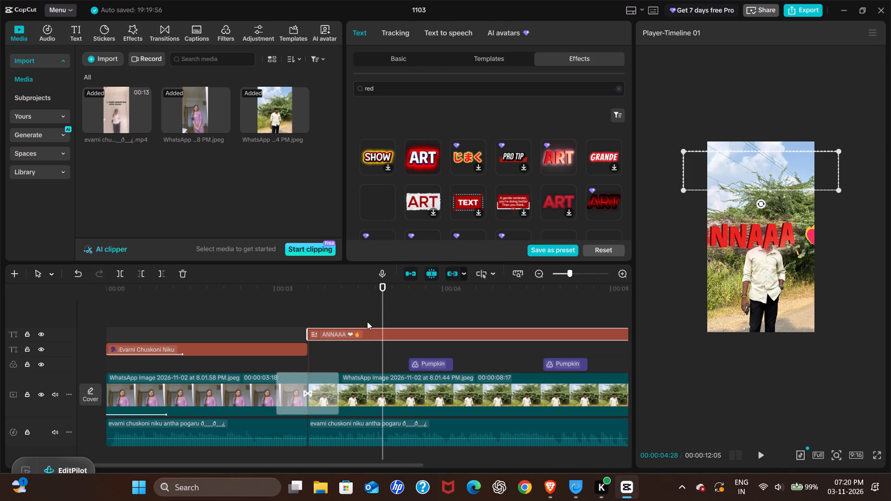
pyautogui.hotkey('ctrl', 'c')
pyautogui.click(558, 151)
pyautogui.tripleClick(559, 151)
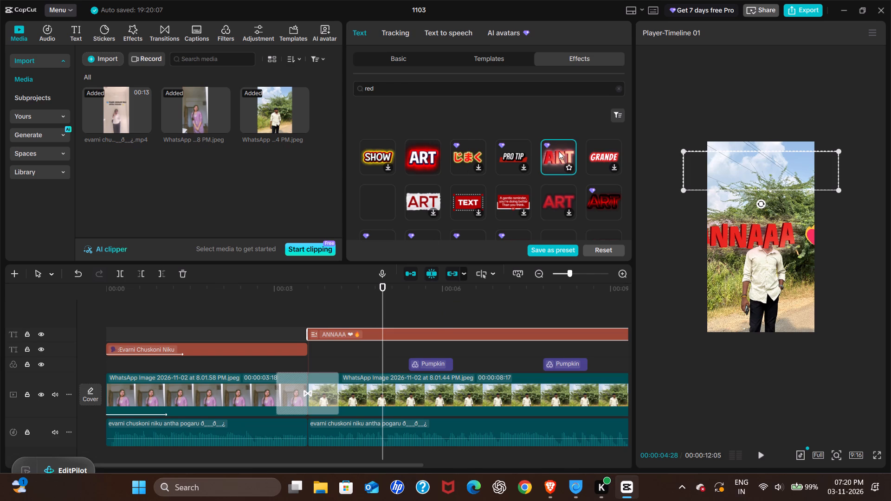
pyautogui.click(399, 59)
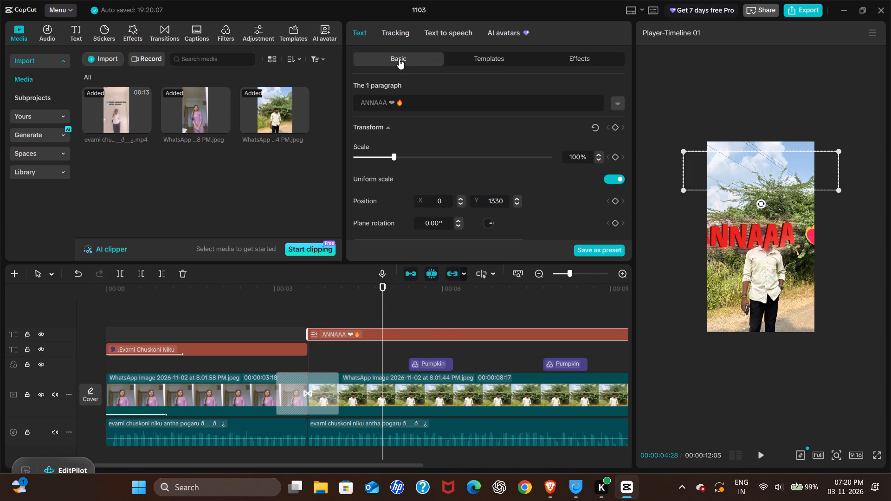
pyautogui.click(434, 332)
pyautogui.moveTo(686, 191); pyautogui.dragTo(707, 151)
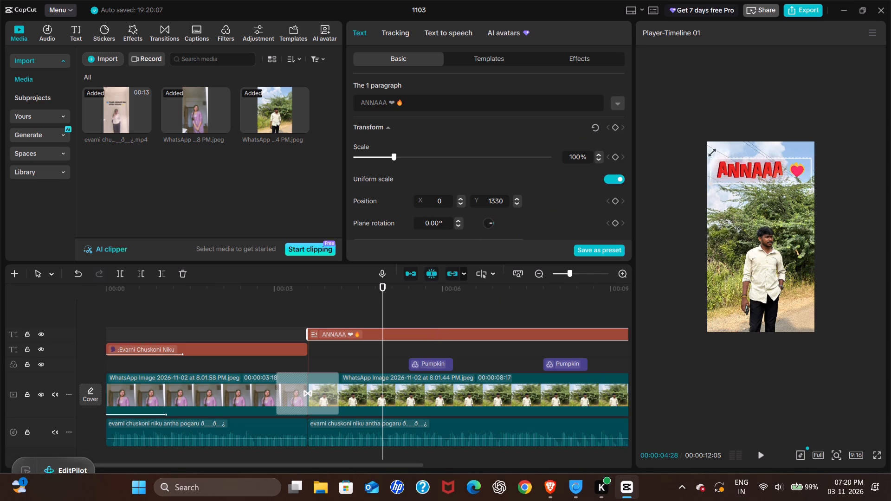
pyautogui.moveTo(707, 151); pyautogui.dragTo(703, 156)
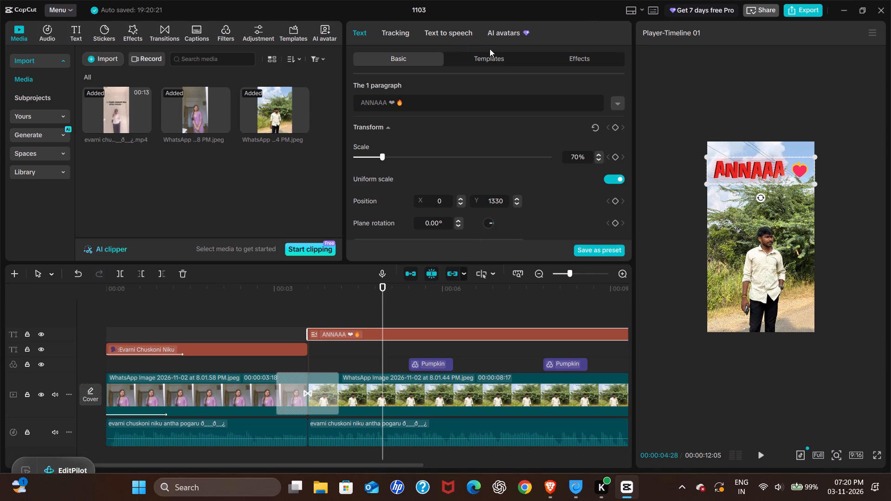
# Try another dark red text effect on the "ANNAAA" caption and apply the GRANDE effect from the "red" matches.
pyautogui.click(515, 53)
pyautogui.click(568, 52)
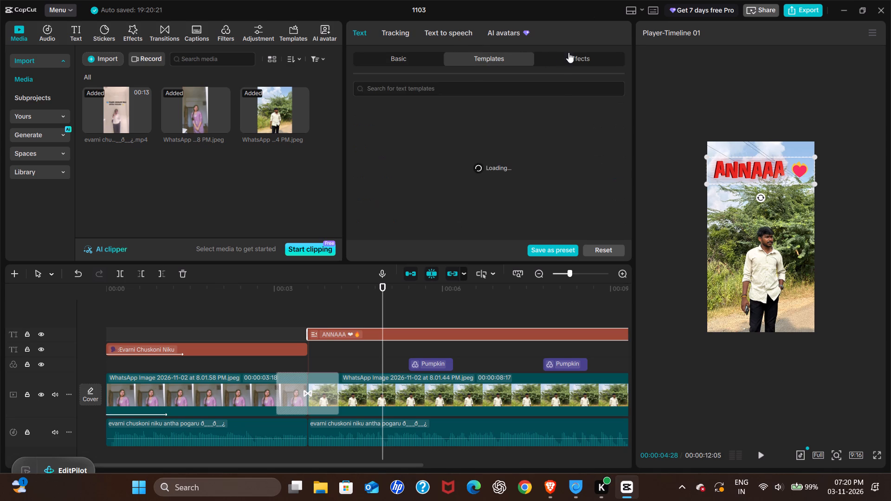
pyautogui.click(555, 158)
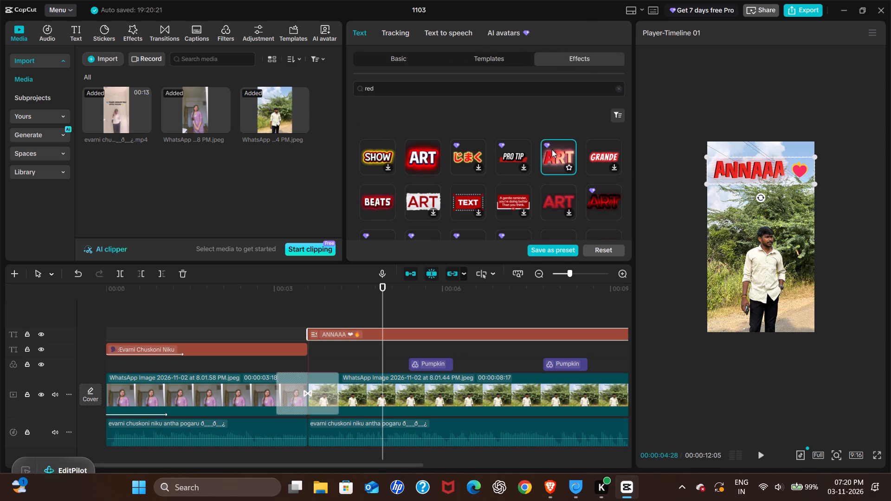
pyautogui.click(553, 152)
pyautogui.click(563, 195)
pyautogui.click(601, 147)
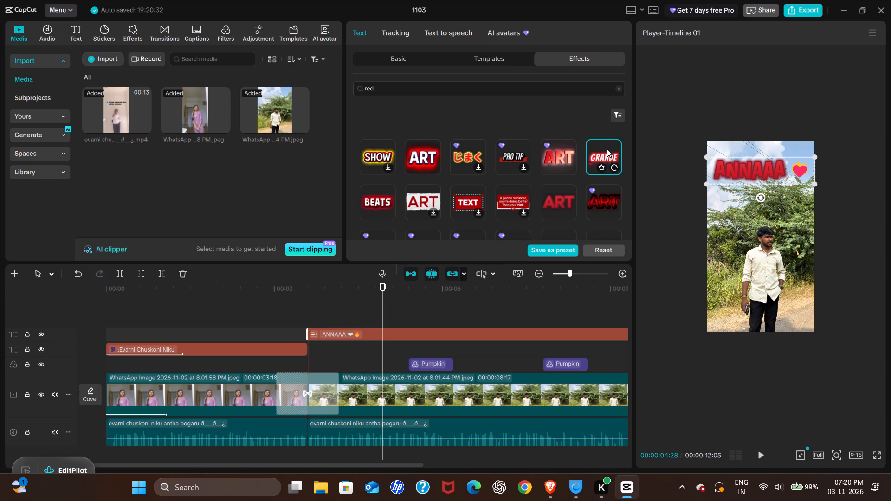
pyautogui.click(607, 149)
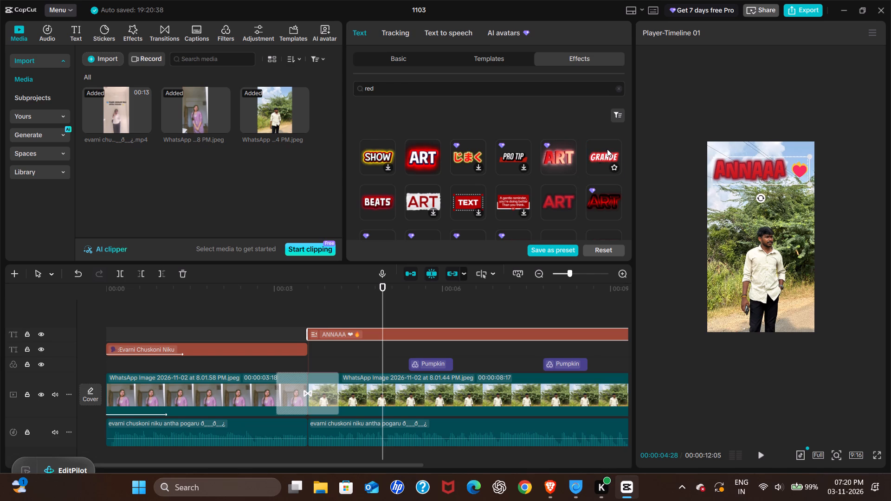
pyautogui.click(607, 149)
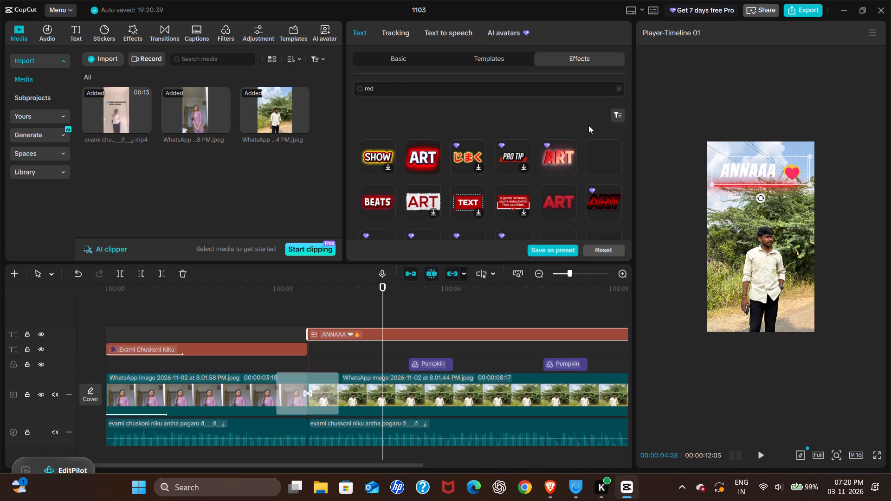
# Reapply the GRANDE text effect to the "ANNAAA" caption and check its red underline animation in playback.
pyautogui.click(588, 125)
pyautogui.click(600, 154)
pyautogui.click(609, 154)
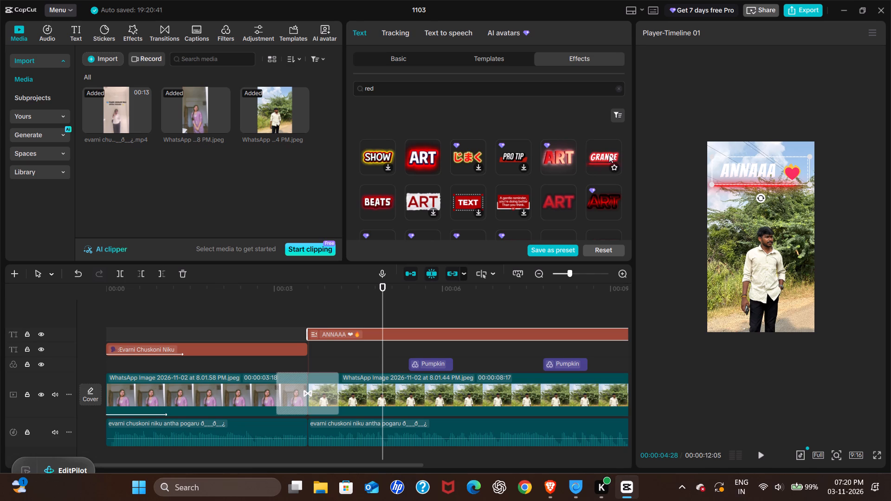
pyautogui.click(602, 154)
pyautogui.moveTo(602, 153); pyautogui.dragTo(500, 305)
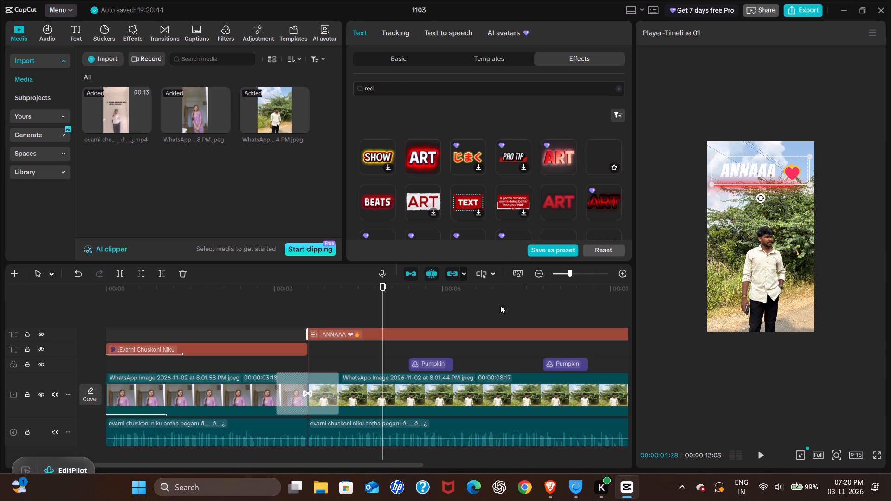
pyautogui.moveTo(500, 305); pyautogui.dragTo(493, 309)
pyautogui.click(301, 310)
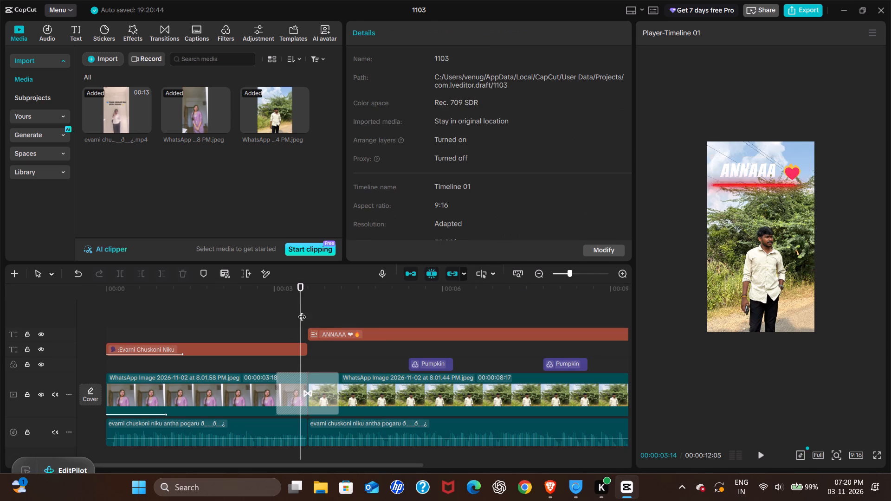
pyautogui.press('space')
pyautogui.click(332, 339)
pyautogui.press('space')
pyautogui.press('space')
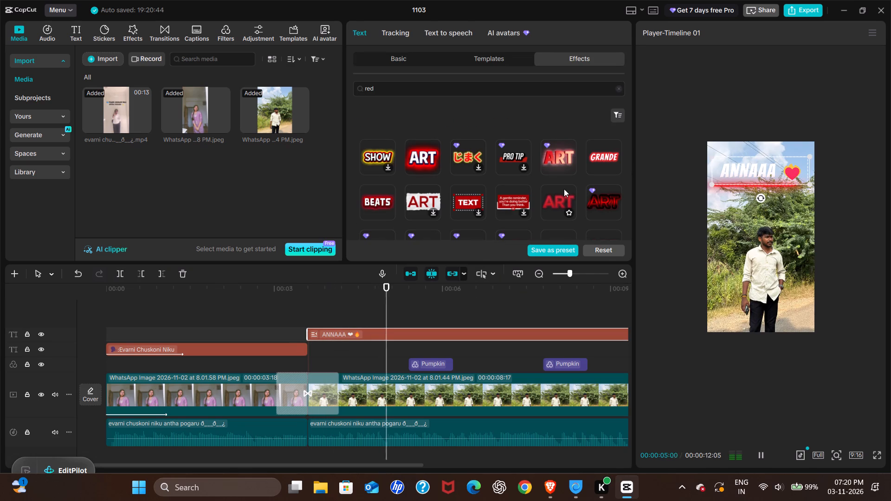
pyautogui.press('space')
pyautogui.press('space')
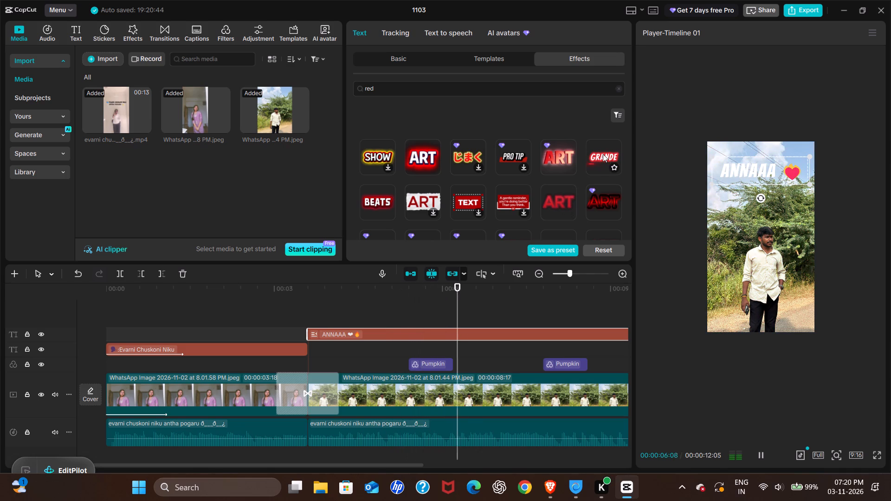
pyautogui.click(603, 154)
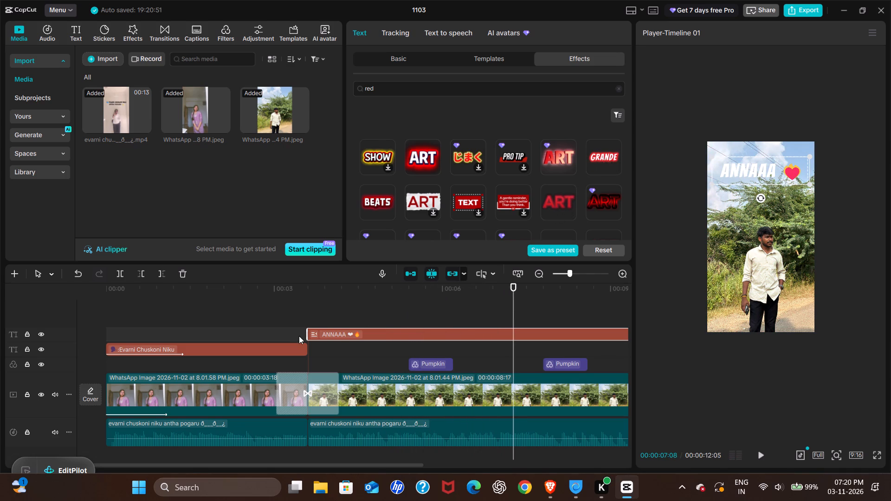
# Play the video from just before the "ANNAAA" caption through to the end, partly in full screen, to review the caption and filter flashes.
pyautogui.click(293, 310)
pyautogui.press('space')
pyautogui.press('z')
pyautogui.press('space')
pyautogui.press('space')
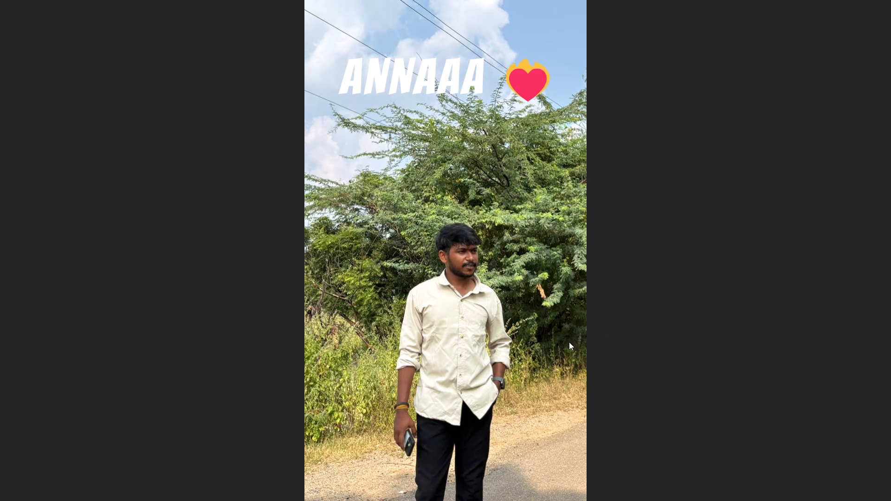
pyautogui.press('Escape')
pyautogui.press('space')
pyautogui.press('space')
pyautogui.press('space')
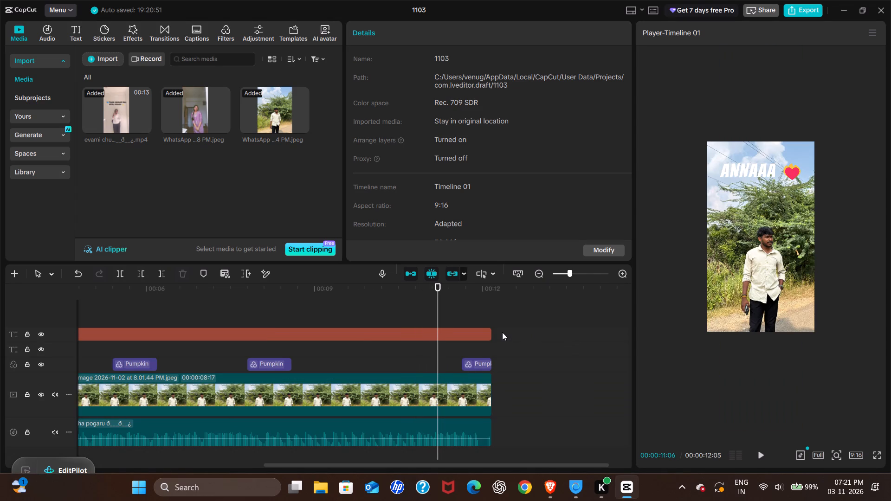
pyautogui.press('space')
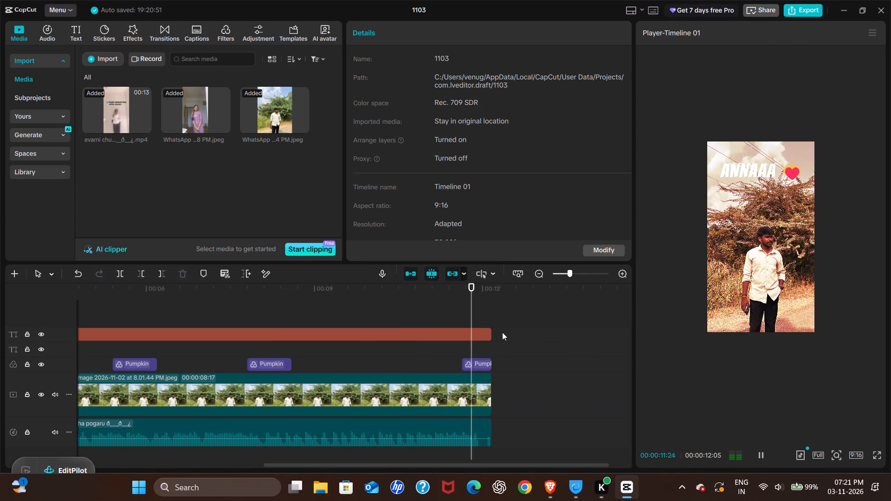
pyautogui.hscroll(7, 479, 339)
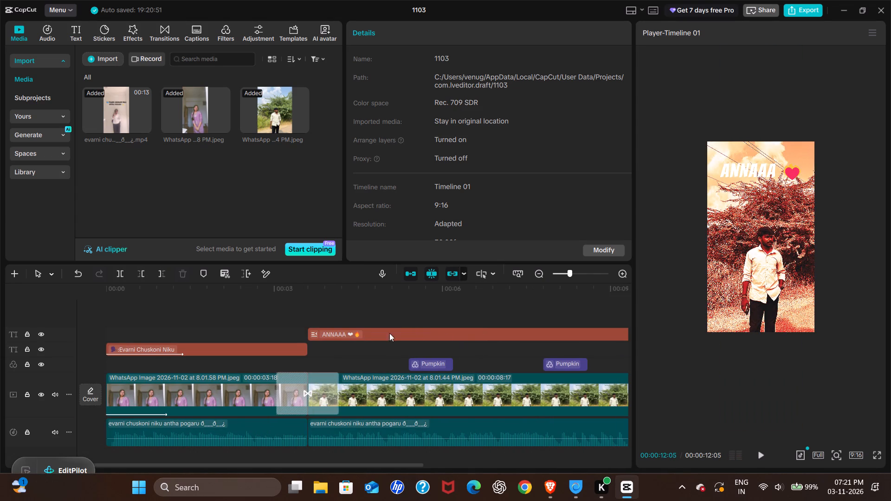
# Replay the opening and the change from the first photo to the "ANNAAA" caption to examine the transition and caption entrance.
pyautogui.click(209, 298)
pyautogui.moveTo(207, 298); pyautogui.dragTo(79, 317)
pyautogui.press('space')
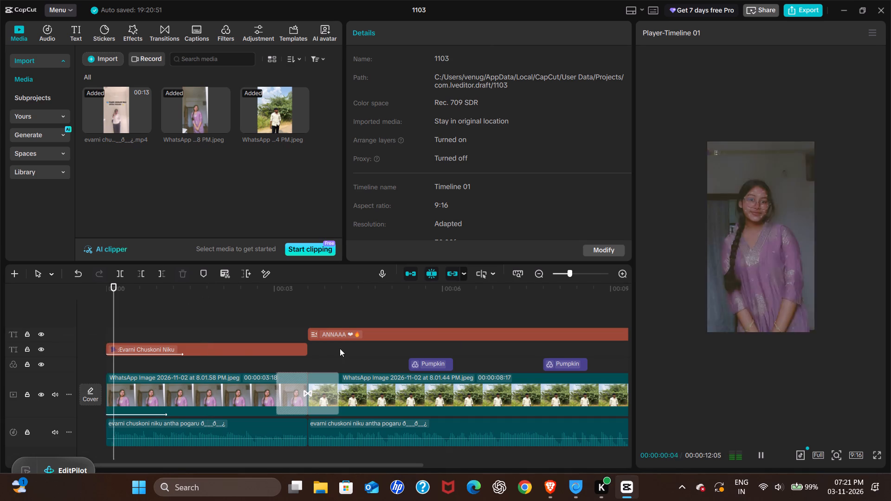
pyautogui.click(302, 315)
pyautogui.press('space')
pyautogui.press('space')
pyautogui.press('space')
pyautogui.press('space')
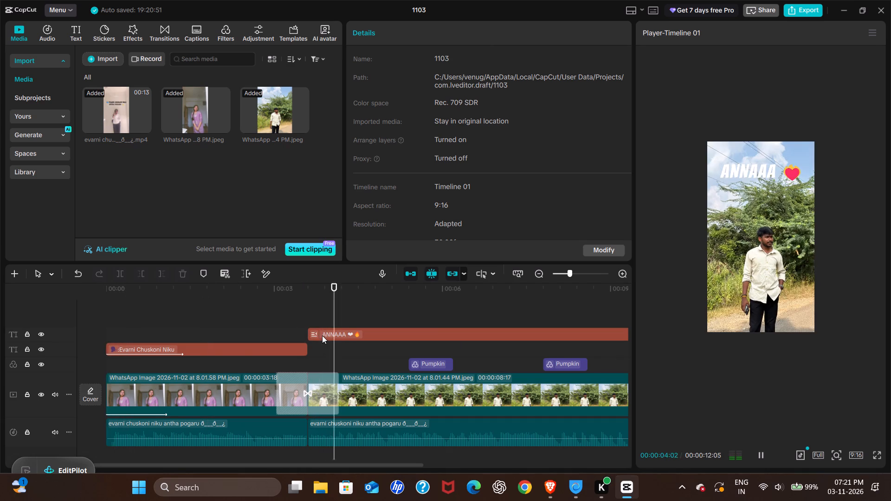
pyautogui.click(294, 322)
pyautogui.press('space')
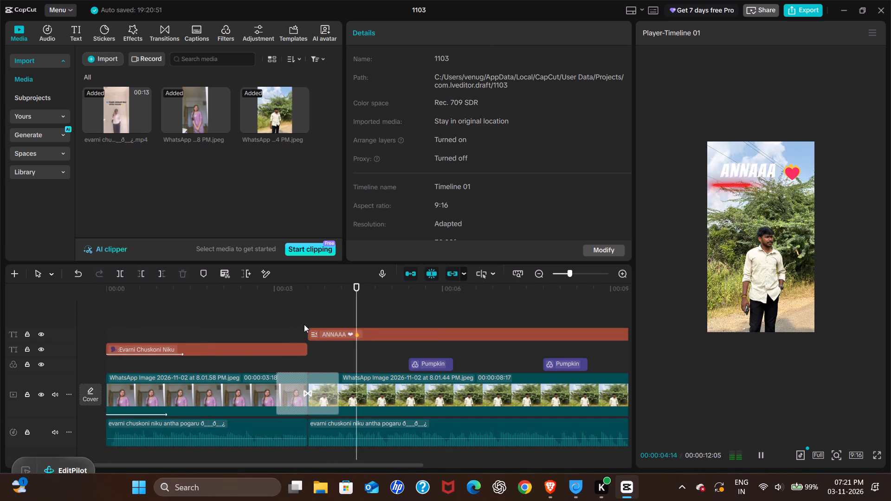
pyautogui.press('space')
# Select everything on the timeline and combine it into one compound clip.
pyautogui.click(295, 314)
pyautogui.hotkey('ctrl', 'a')
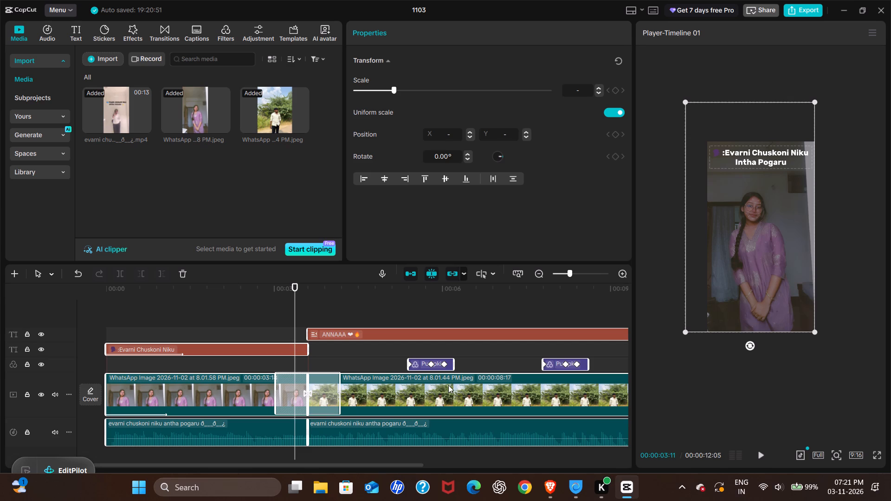
pyautogui.hotkey('alt', 'g')
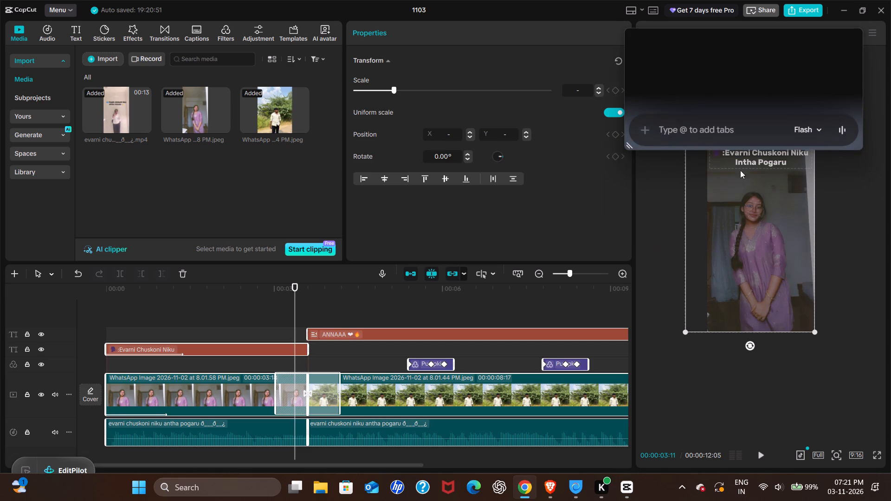
pyautogui.click(852, 42)
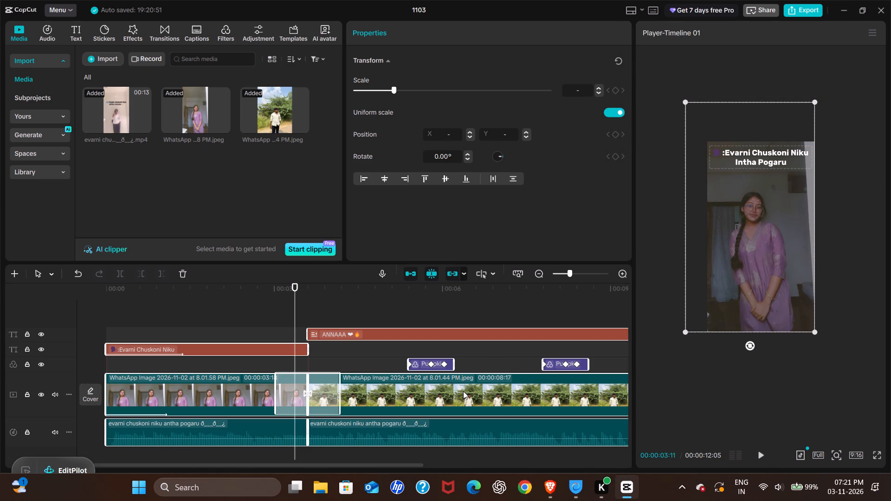
pyautogui.rightClick(463, 391)
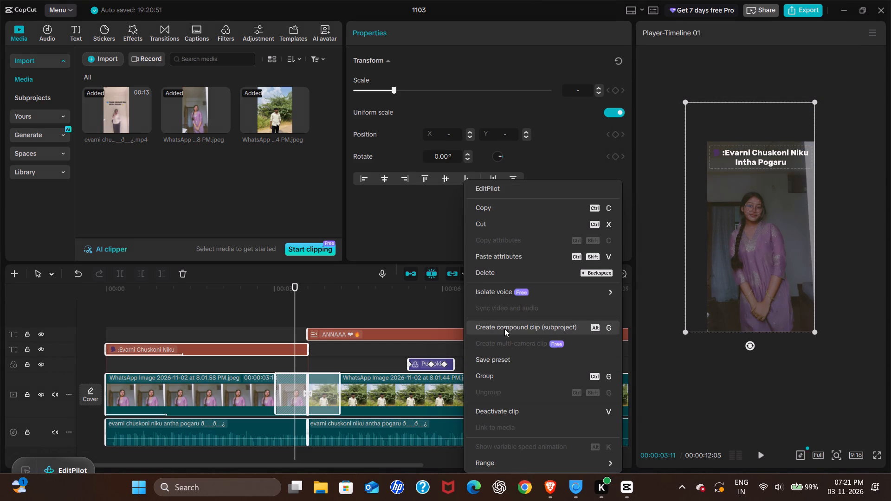
pyautogui.click(517, 328)
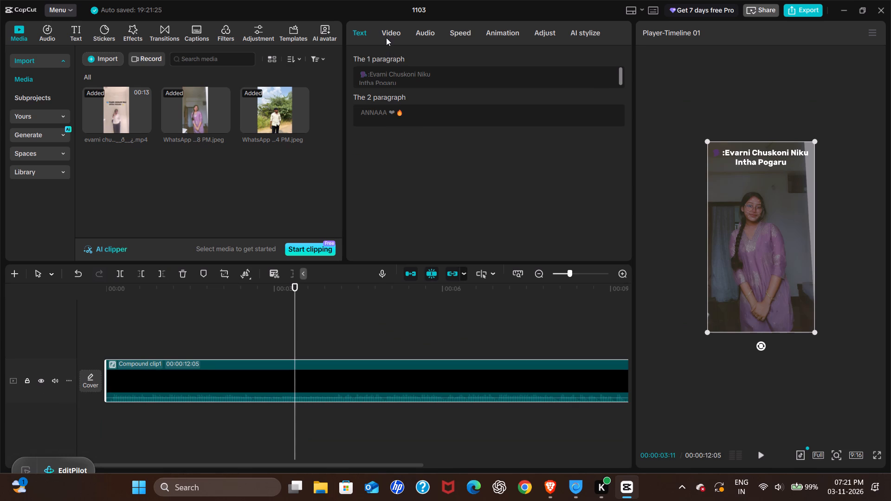
# Enable Motion blur on the compound clip and set its Blur to 0.
pyautogui.click(386, 38)
pyautogui.scroll(-7, 405, 212)
pyautogui.click(355, 211)
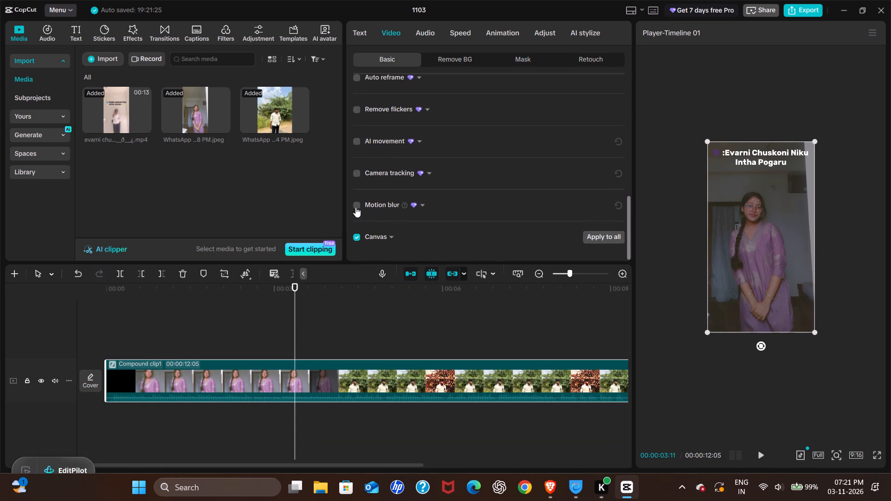
pyautogui.click(355, 207)
pyautogui.moveTo(379, 234); pyautogui.dragTo(223, 234)
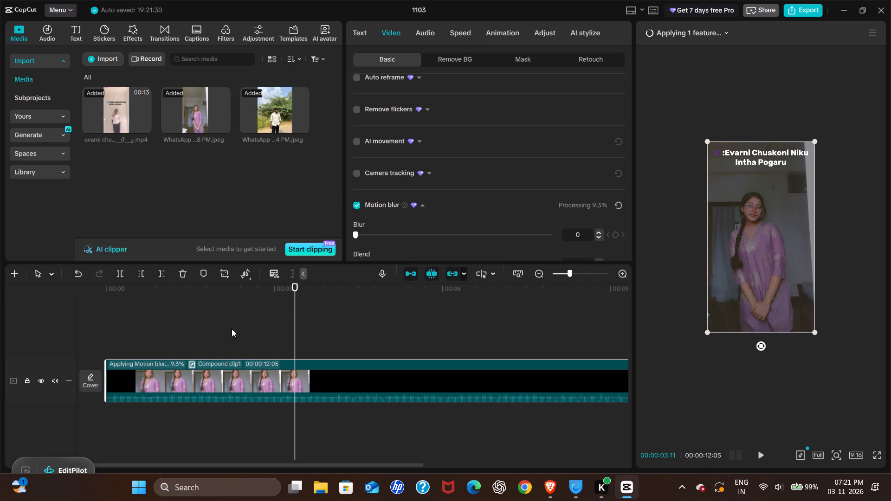
# Return the playhead to the start of the compound clip.
pyautogui.click(200, 322)
pyautogui.moveTo(199, 322); pyautogui.dragTo(67, 328)
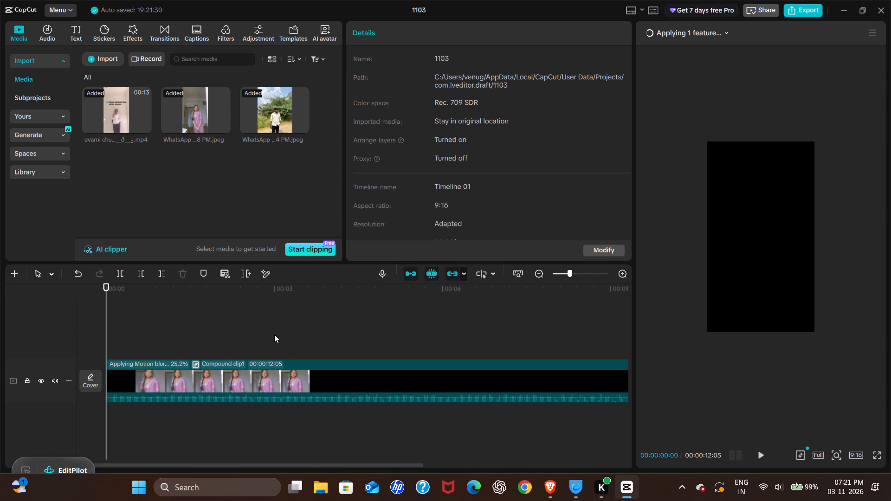